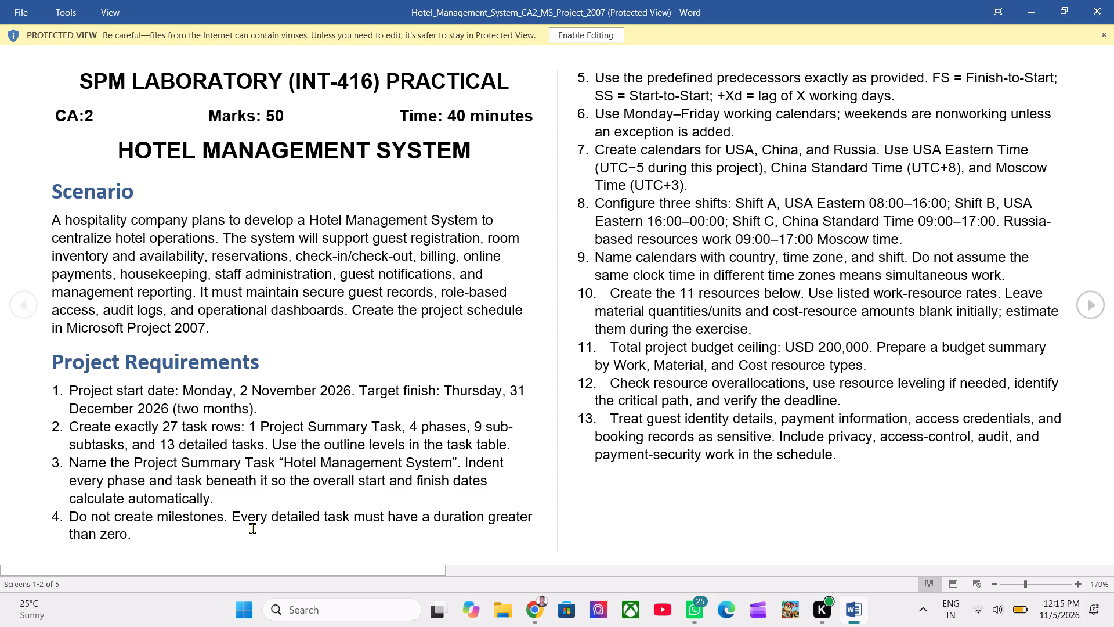
Find Microsoft Project on the computer and launch it.
{"action": "type", "text": "proj"}
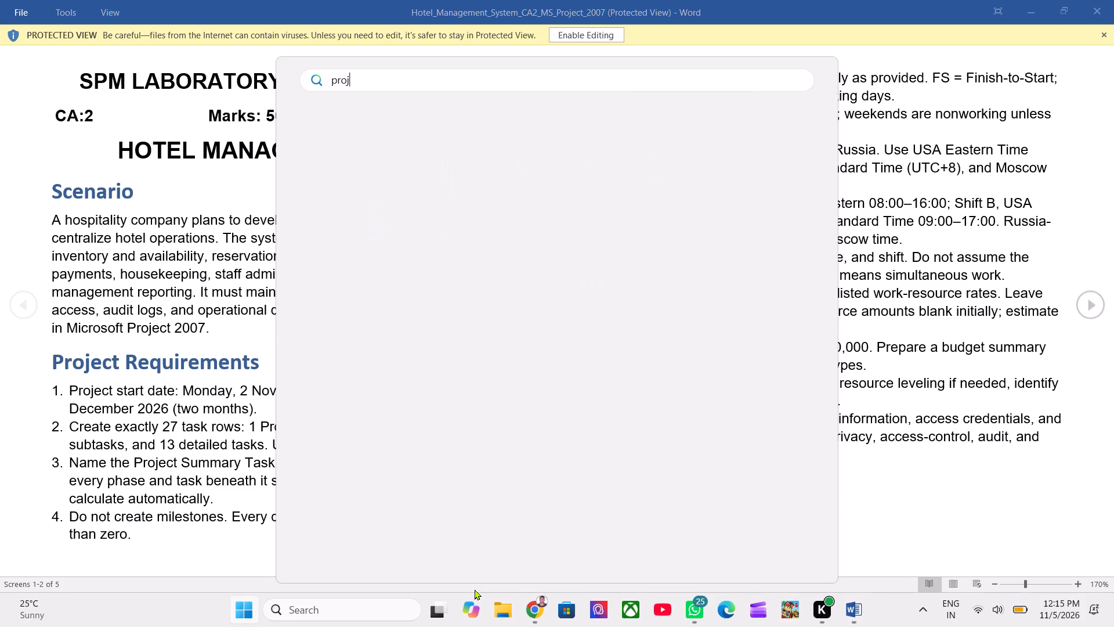
{"action": "key", "text": "Return"}
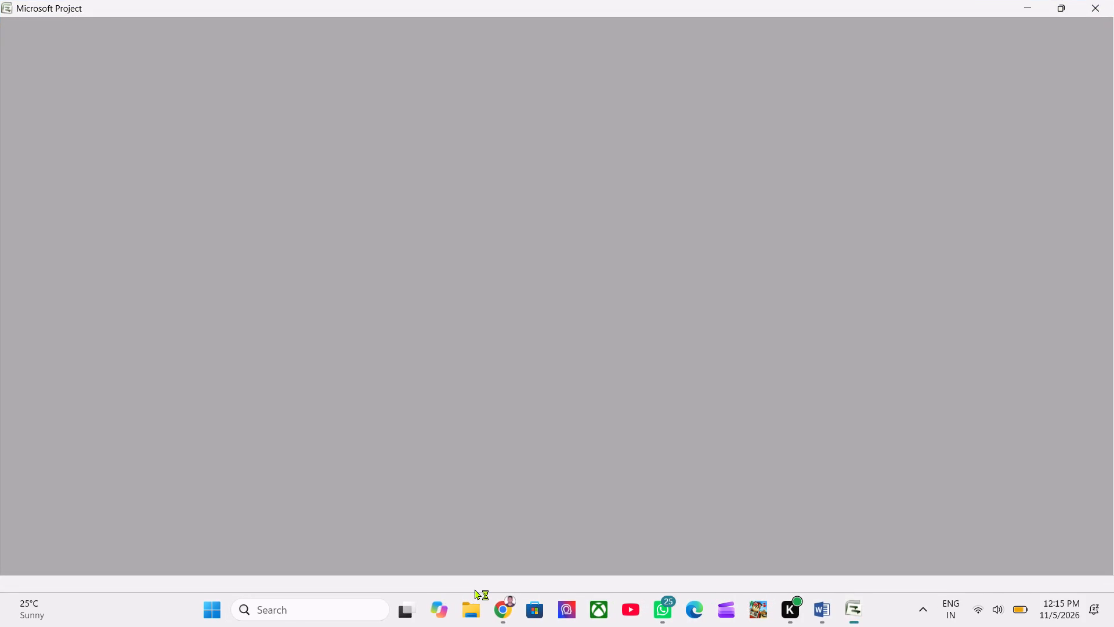
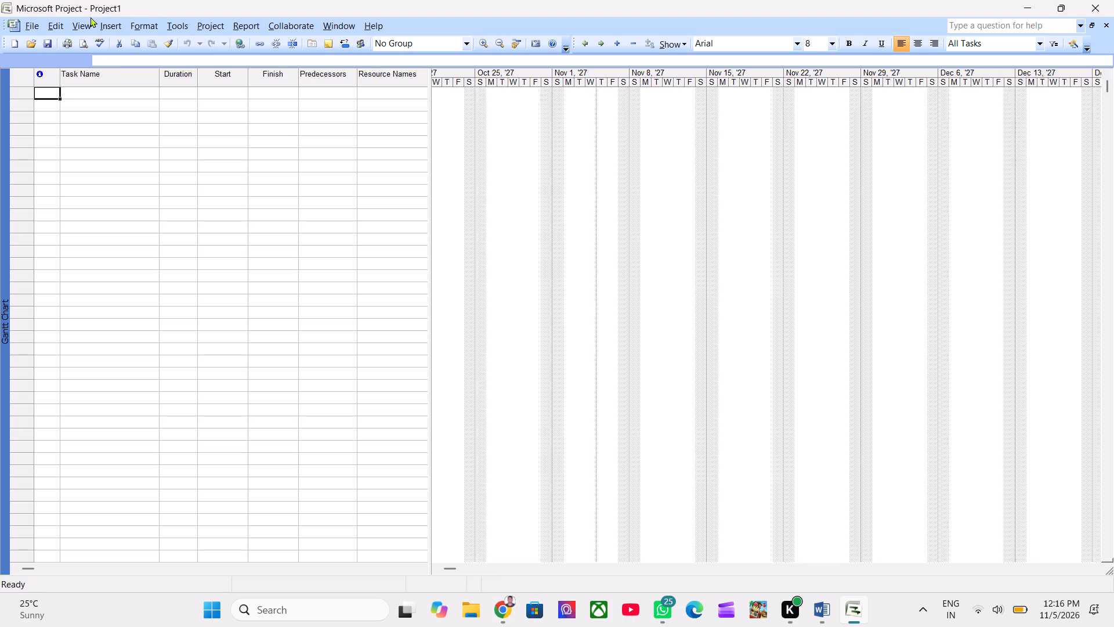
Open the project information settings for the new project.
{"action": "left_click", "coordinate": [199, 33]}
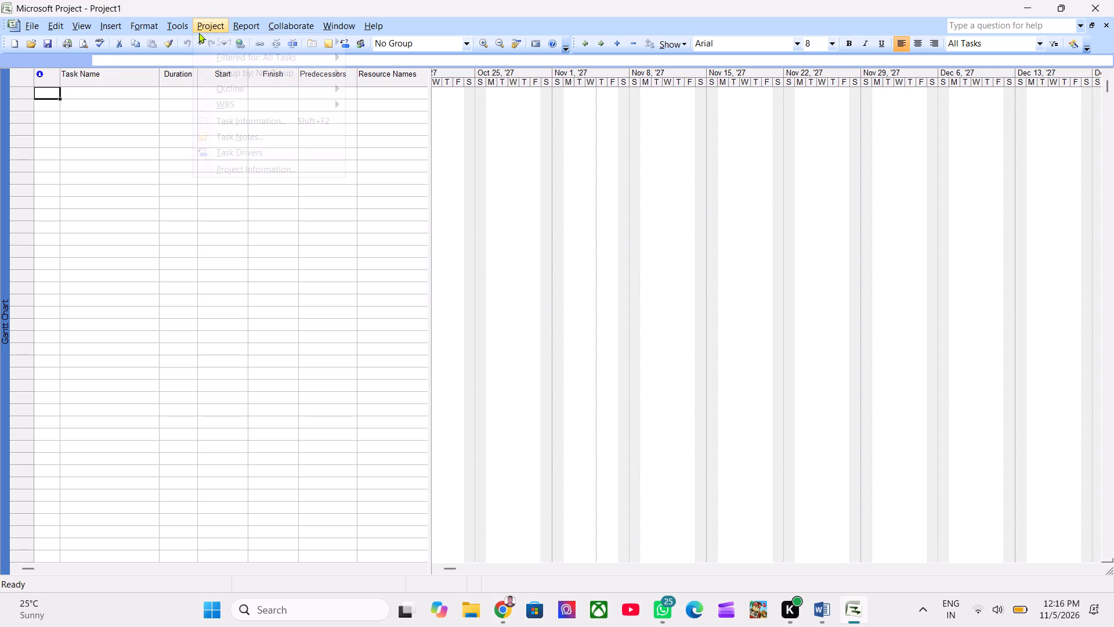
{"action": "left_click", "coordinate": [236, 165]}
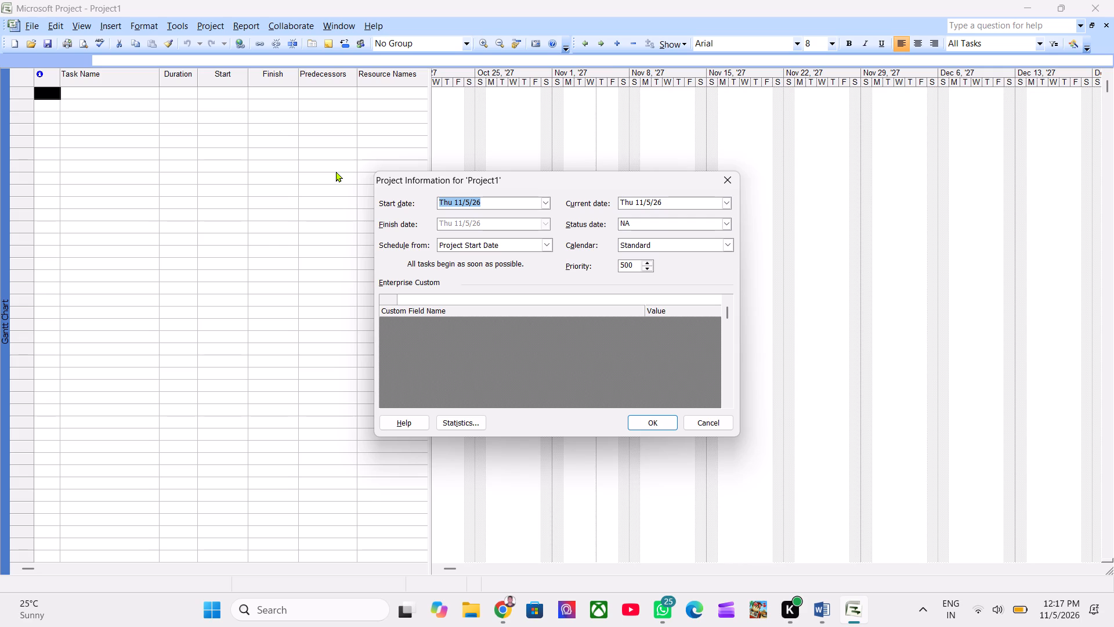
Switch to the Word requirements document and enable editing of the protected file.
{"action": "key", "text": "alt+Tab"}
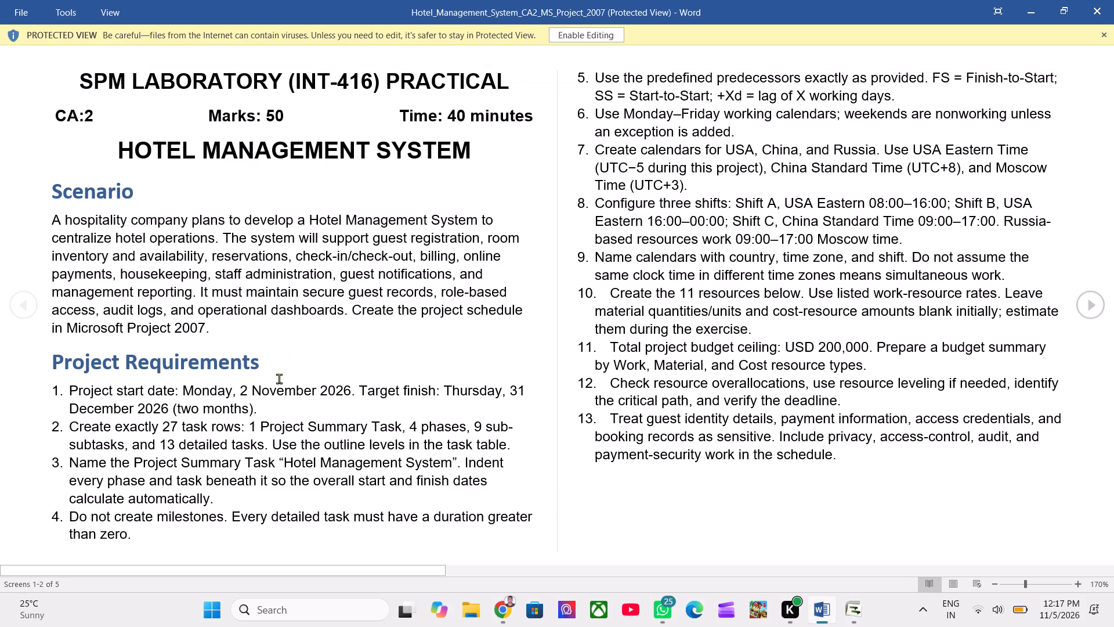
{"action": "left_click_drag", "start_coordinate": [240, 390], "coordinate": [341, 390]}
{"action": "left_click_drag", "start_coordinate": [341, 390], "coordinate": [351, 391]}
{"action": "left_click_drag", "start_coordinate": [351, 391], "coordinate": [414, 109]}
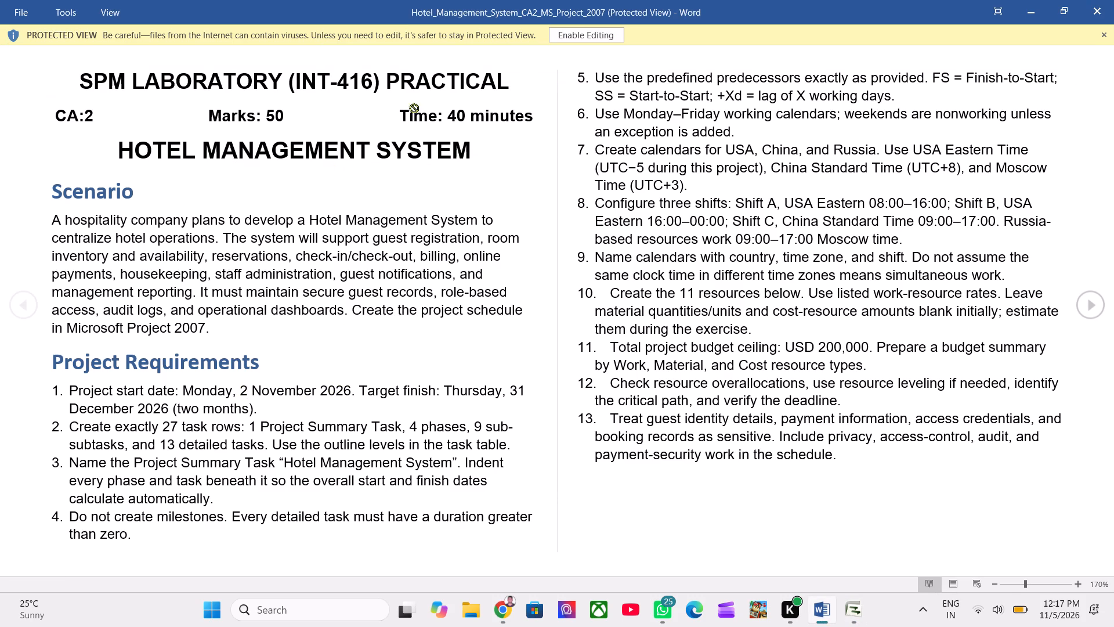
{"action": "left_click_drag", "start_coordinate": [414, 109], "coordinate": [600, 37]}
{"action": "left_click", "coordinate": [600, 37]}
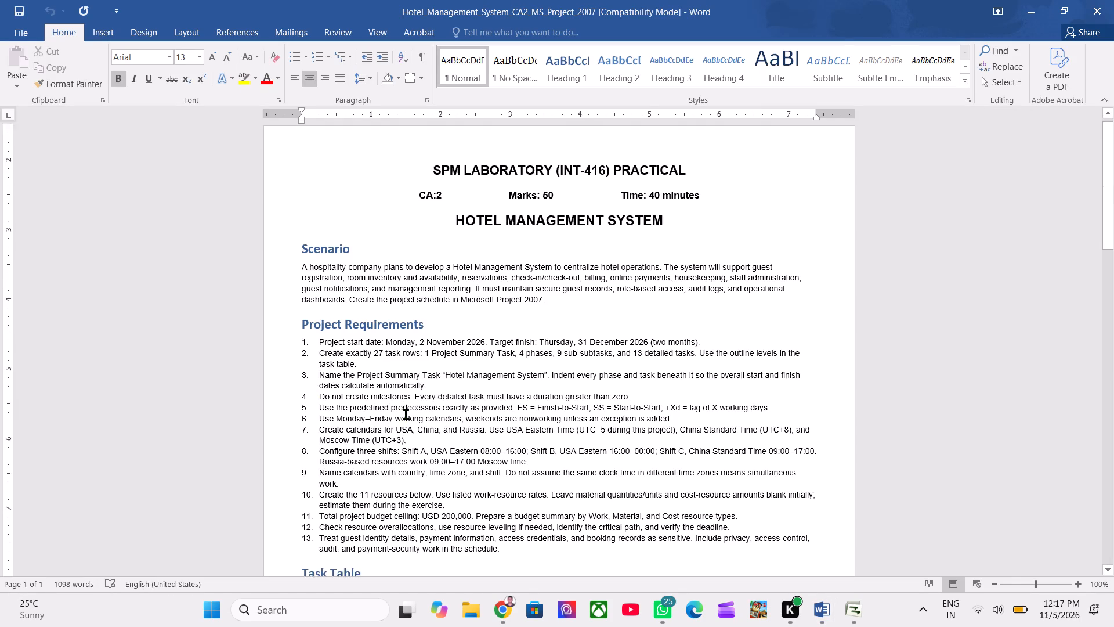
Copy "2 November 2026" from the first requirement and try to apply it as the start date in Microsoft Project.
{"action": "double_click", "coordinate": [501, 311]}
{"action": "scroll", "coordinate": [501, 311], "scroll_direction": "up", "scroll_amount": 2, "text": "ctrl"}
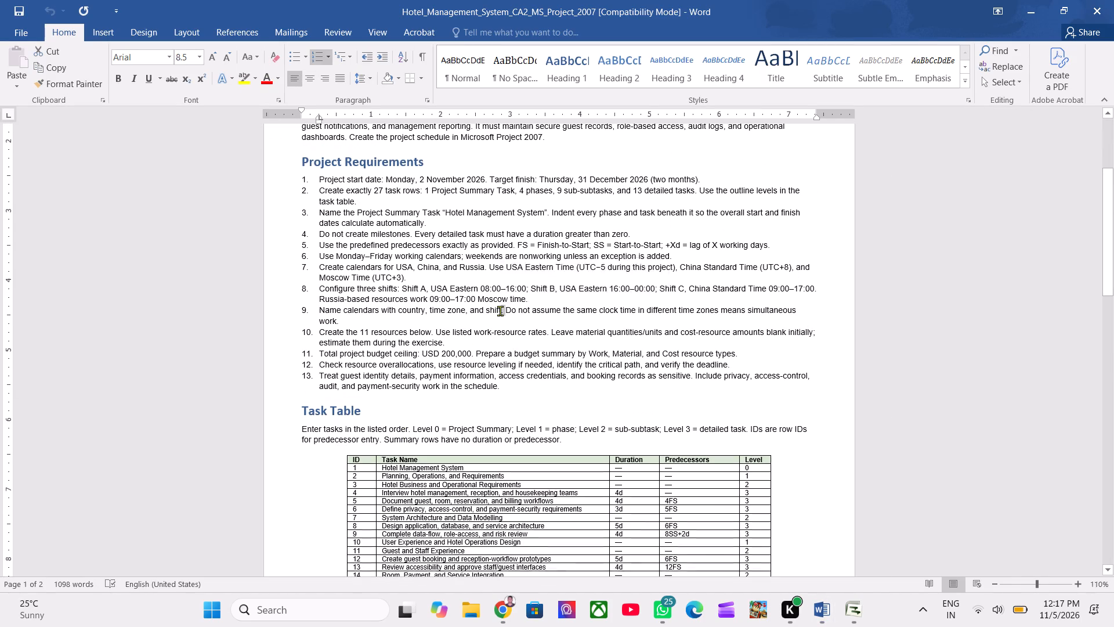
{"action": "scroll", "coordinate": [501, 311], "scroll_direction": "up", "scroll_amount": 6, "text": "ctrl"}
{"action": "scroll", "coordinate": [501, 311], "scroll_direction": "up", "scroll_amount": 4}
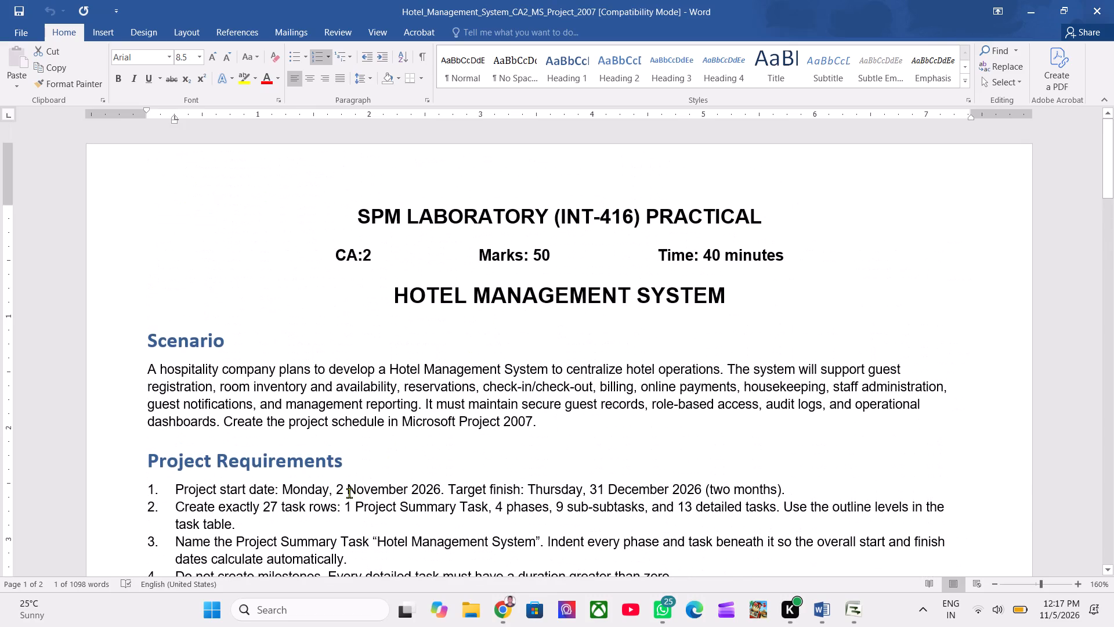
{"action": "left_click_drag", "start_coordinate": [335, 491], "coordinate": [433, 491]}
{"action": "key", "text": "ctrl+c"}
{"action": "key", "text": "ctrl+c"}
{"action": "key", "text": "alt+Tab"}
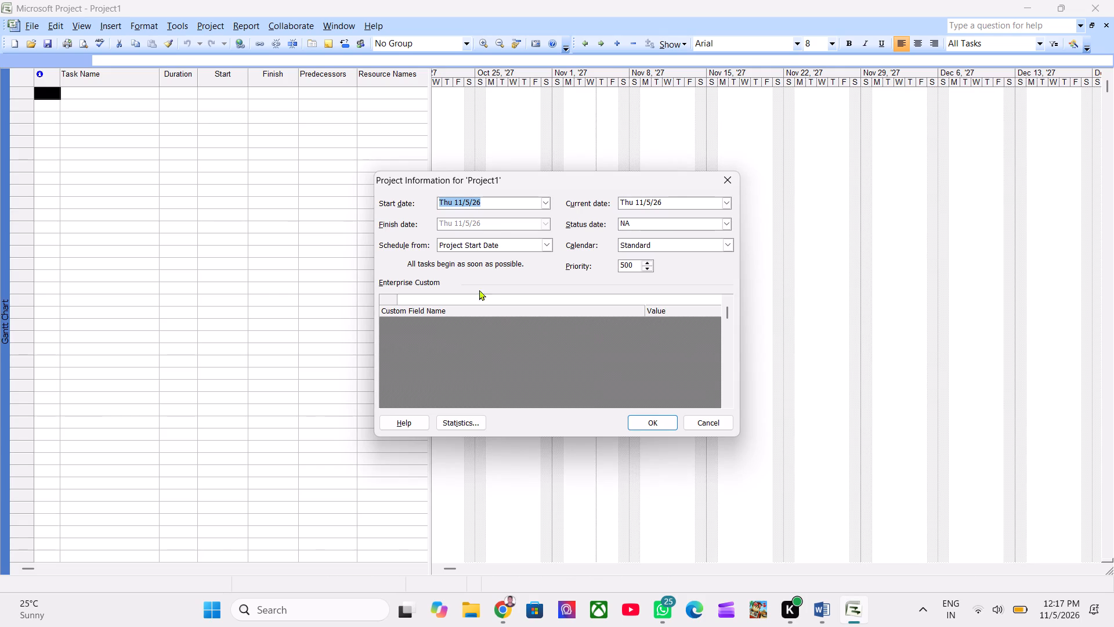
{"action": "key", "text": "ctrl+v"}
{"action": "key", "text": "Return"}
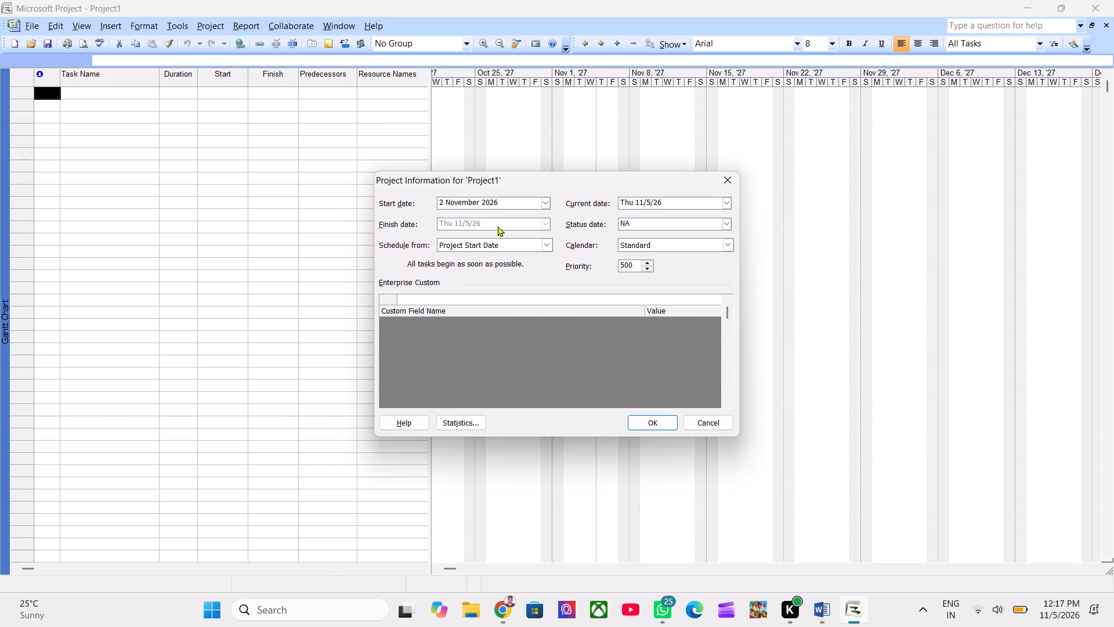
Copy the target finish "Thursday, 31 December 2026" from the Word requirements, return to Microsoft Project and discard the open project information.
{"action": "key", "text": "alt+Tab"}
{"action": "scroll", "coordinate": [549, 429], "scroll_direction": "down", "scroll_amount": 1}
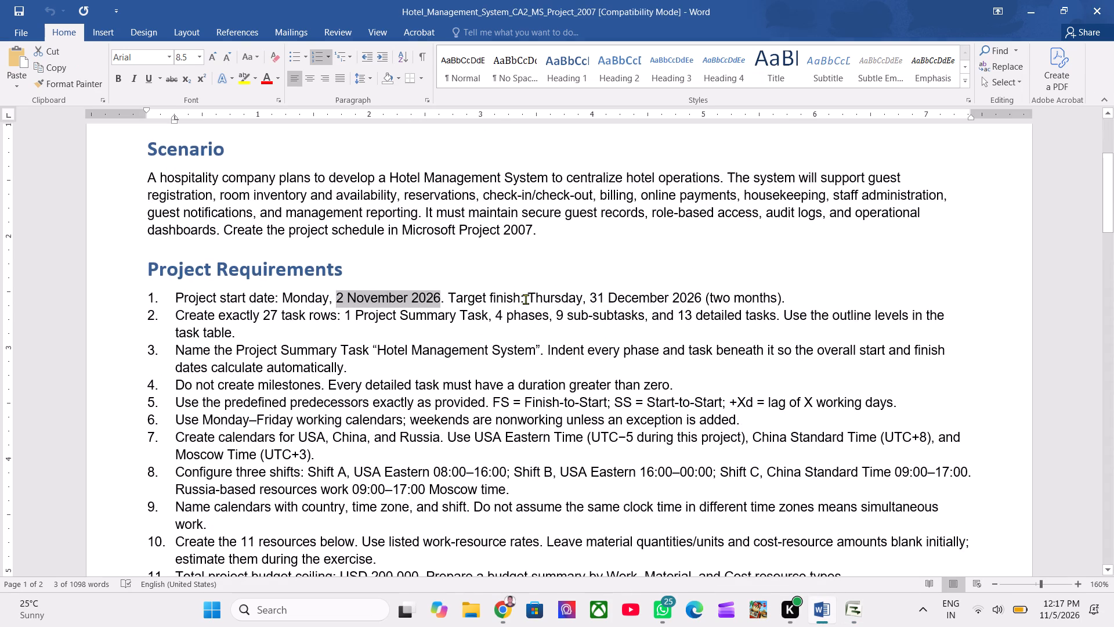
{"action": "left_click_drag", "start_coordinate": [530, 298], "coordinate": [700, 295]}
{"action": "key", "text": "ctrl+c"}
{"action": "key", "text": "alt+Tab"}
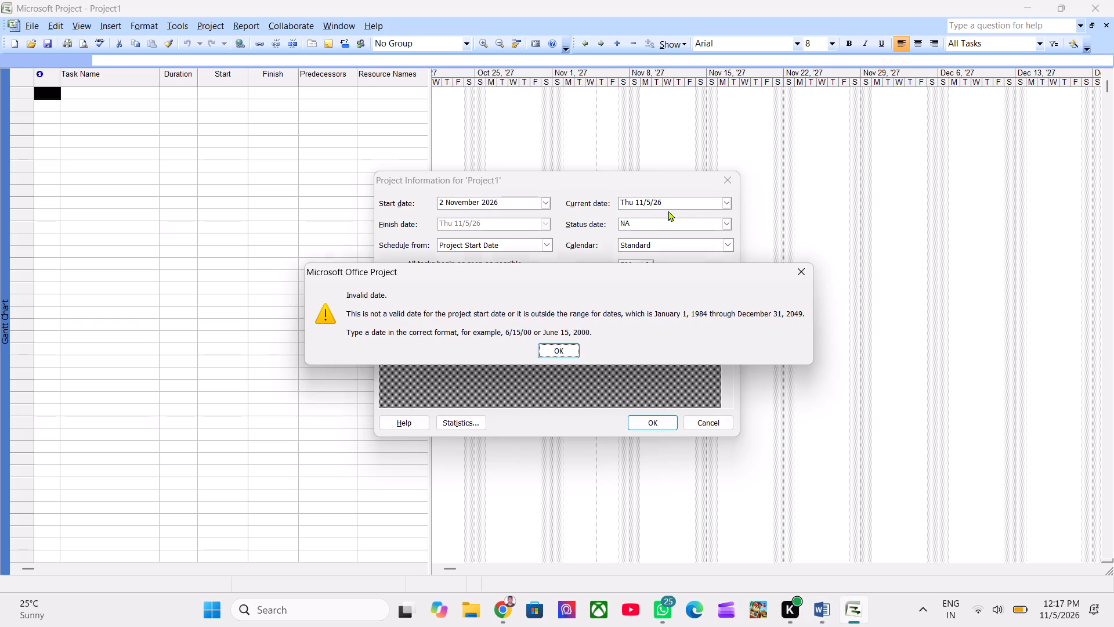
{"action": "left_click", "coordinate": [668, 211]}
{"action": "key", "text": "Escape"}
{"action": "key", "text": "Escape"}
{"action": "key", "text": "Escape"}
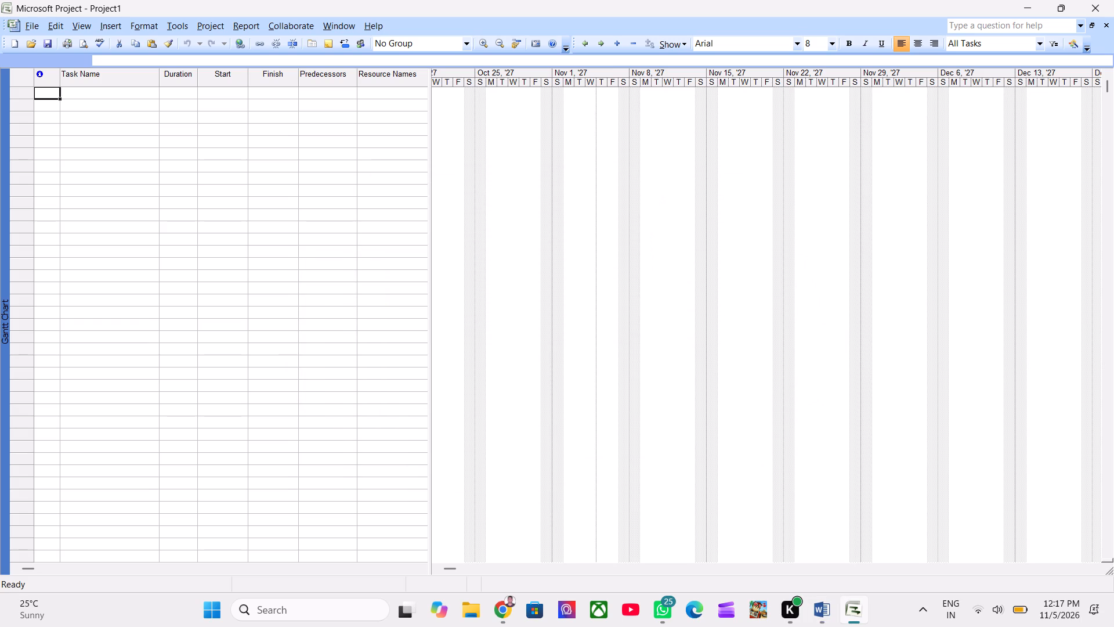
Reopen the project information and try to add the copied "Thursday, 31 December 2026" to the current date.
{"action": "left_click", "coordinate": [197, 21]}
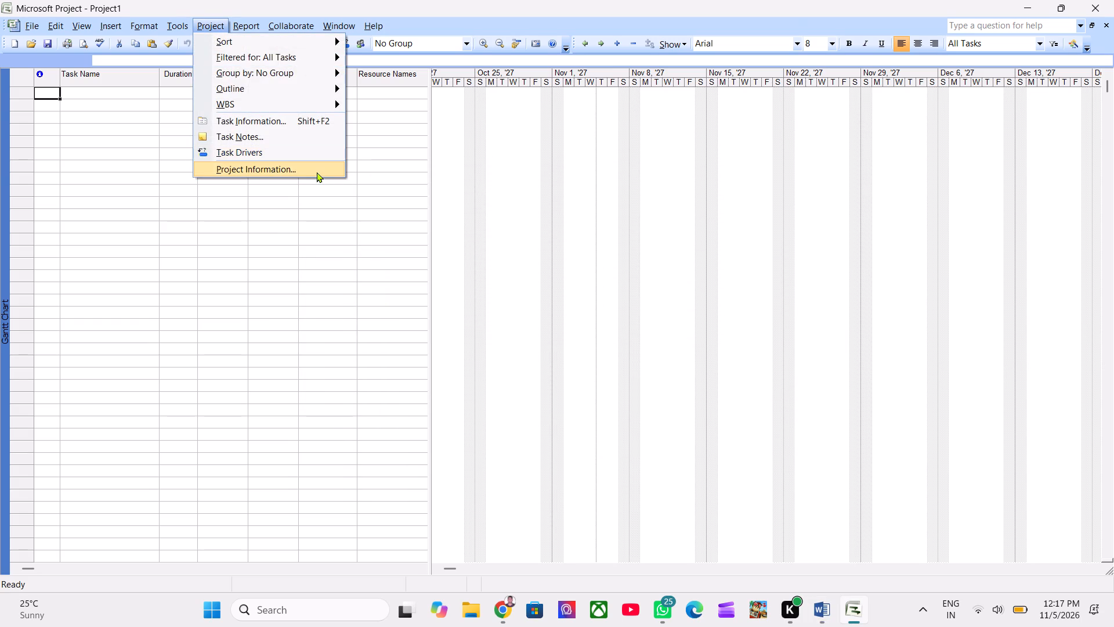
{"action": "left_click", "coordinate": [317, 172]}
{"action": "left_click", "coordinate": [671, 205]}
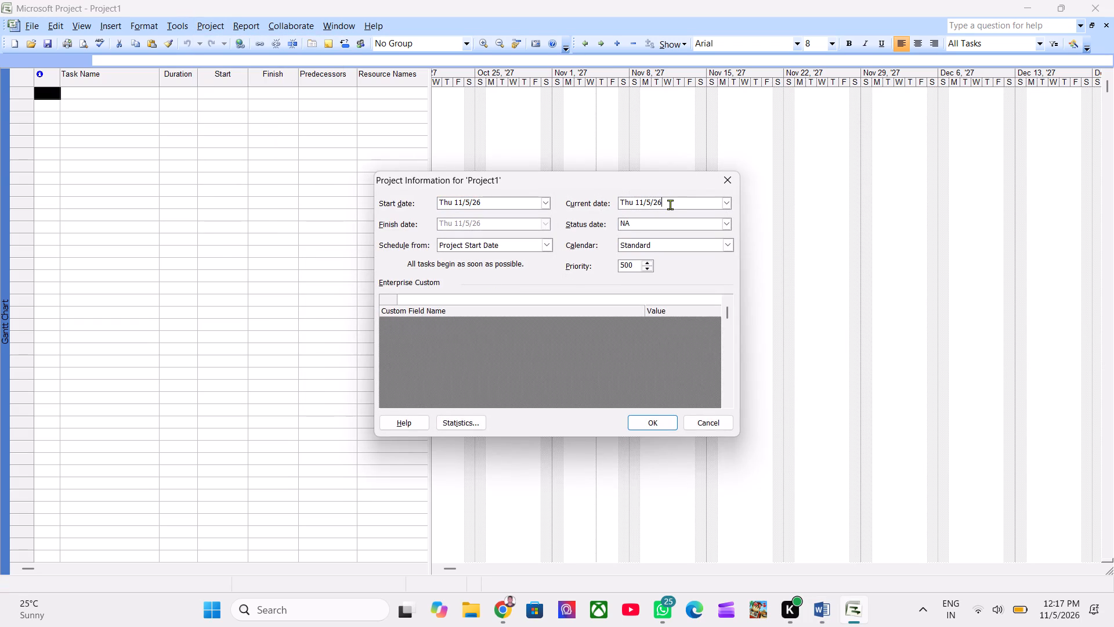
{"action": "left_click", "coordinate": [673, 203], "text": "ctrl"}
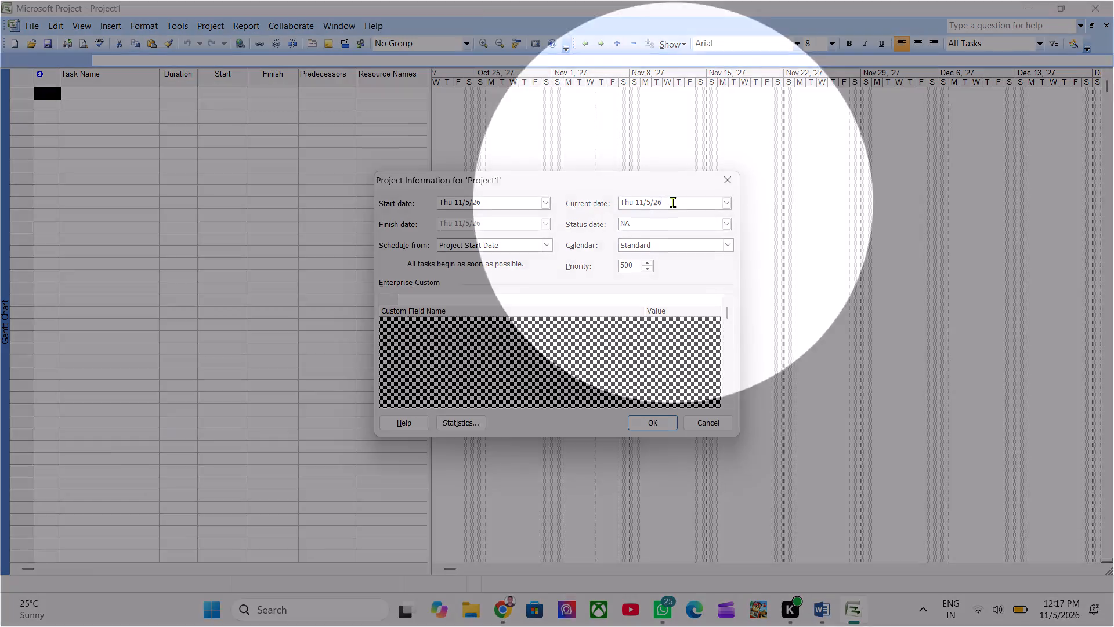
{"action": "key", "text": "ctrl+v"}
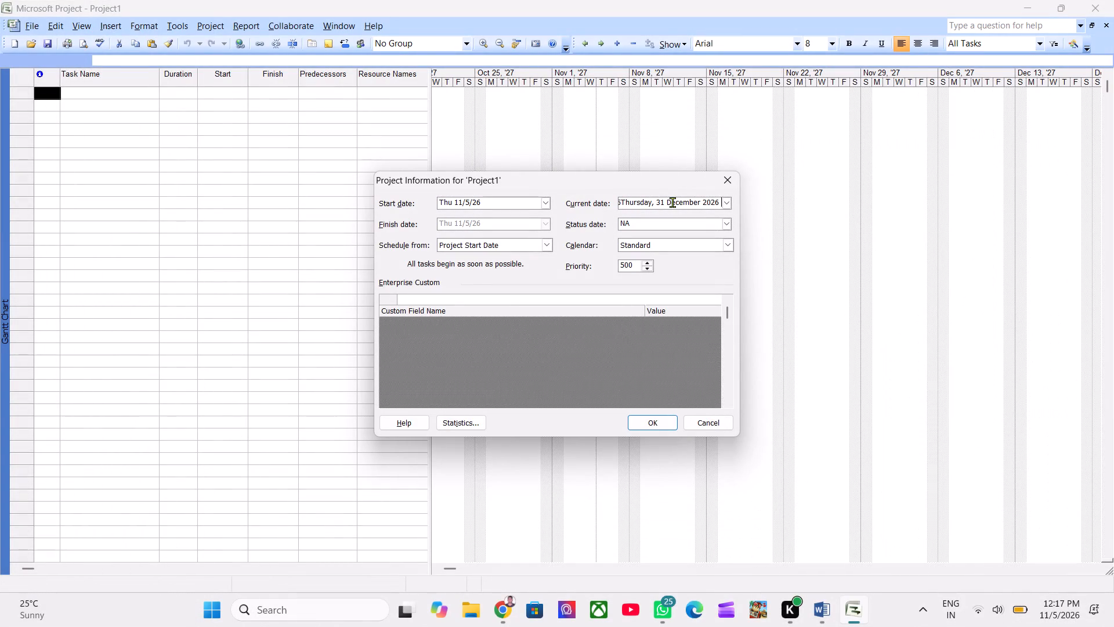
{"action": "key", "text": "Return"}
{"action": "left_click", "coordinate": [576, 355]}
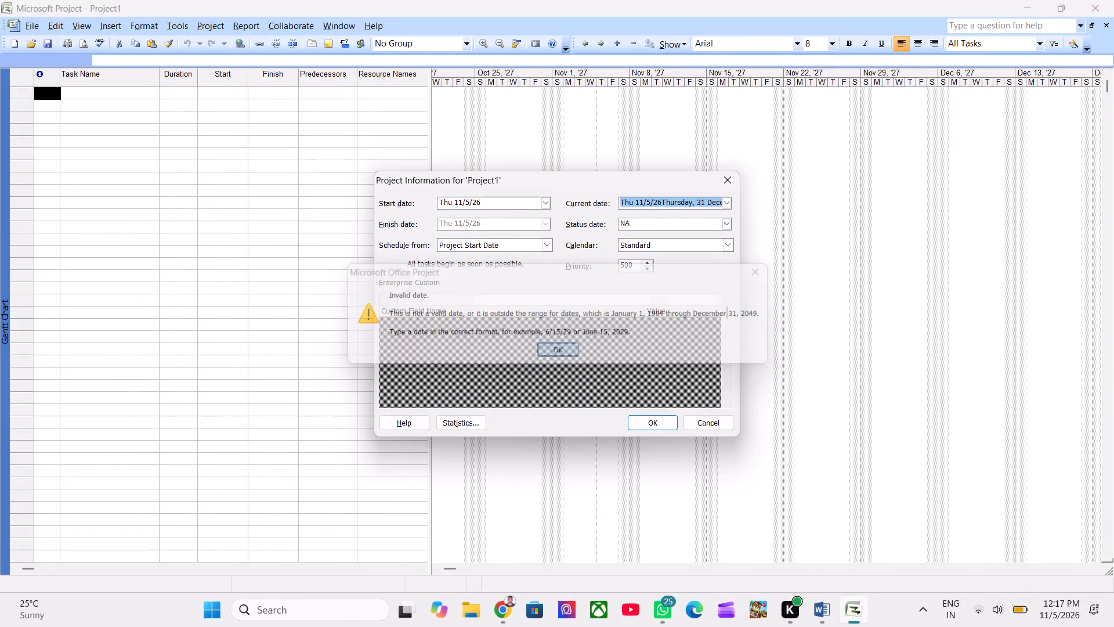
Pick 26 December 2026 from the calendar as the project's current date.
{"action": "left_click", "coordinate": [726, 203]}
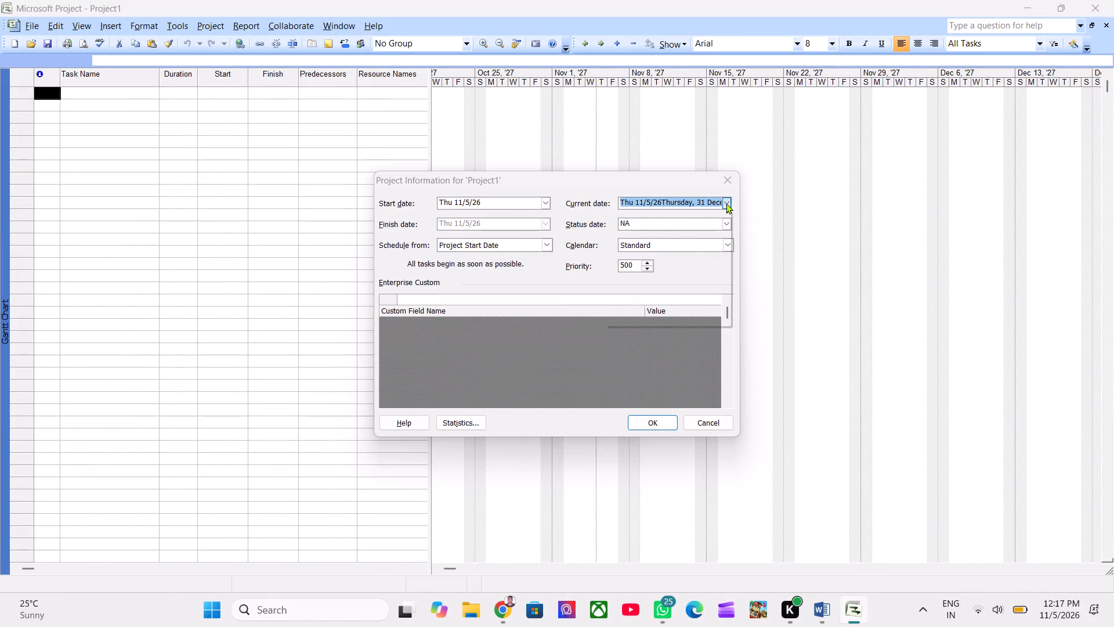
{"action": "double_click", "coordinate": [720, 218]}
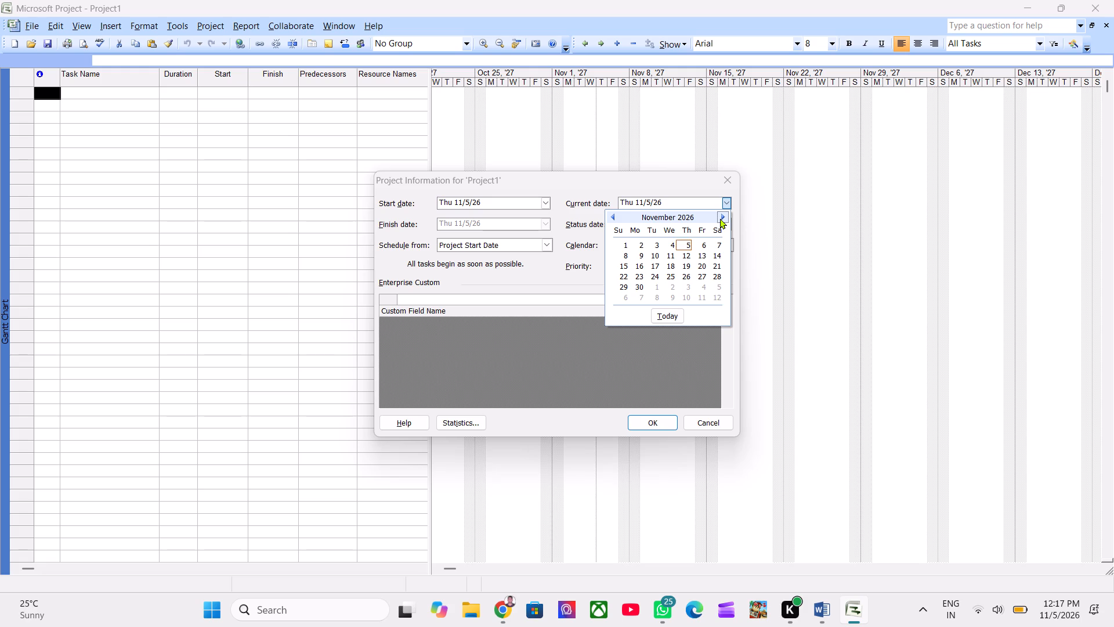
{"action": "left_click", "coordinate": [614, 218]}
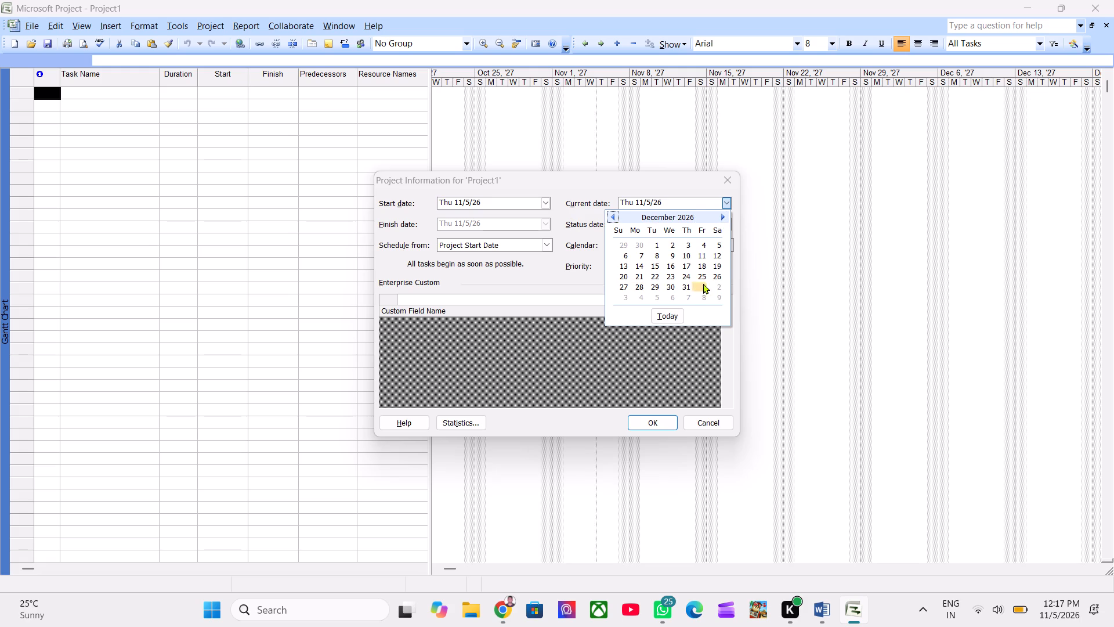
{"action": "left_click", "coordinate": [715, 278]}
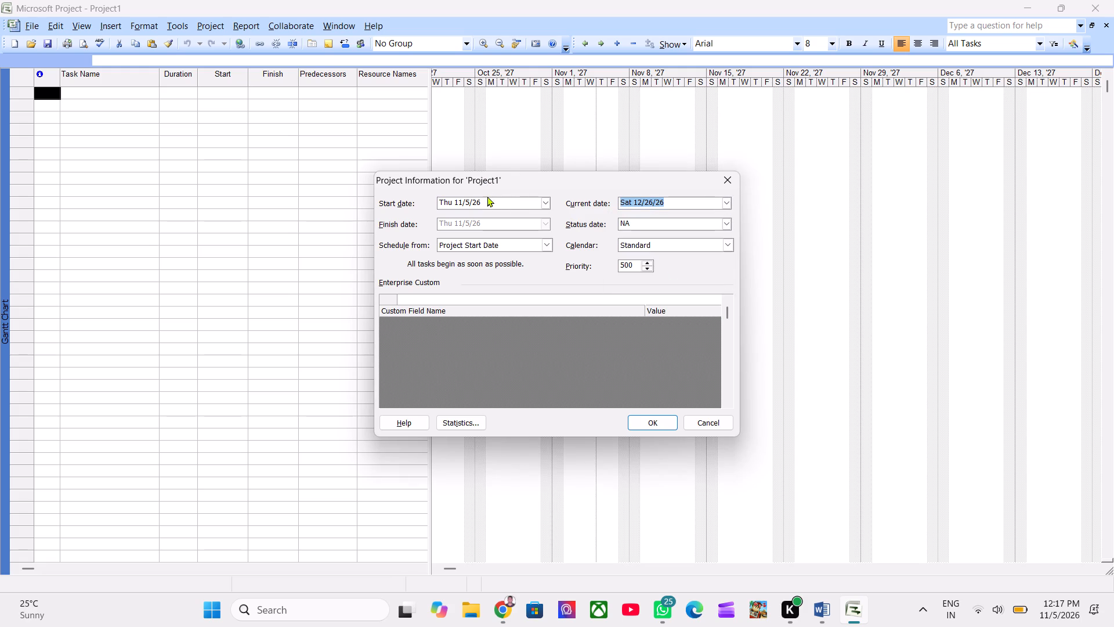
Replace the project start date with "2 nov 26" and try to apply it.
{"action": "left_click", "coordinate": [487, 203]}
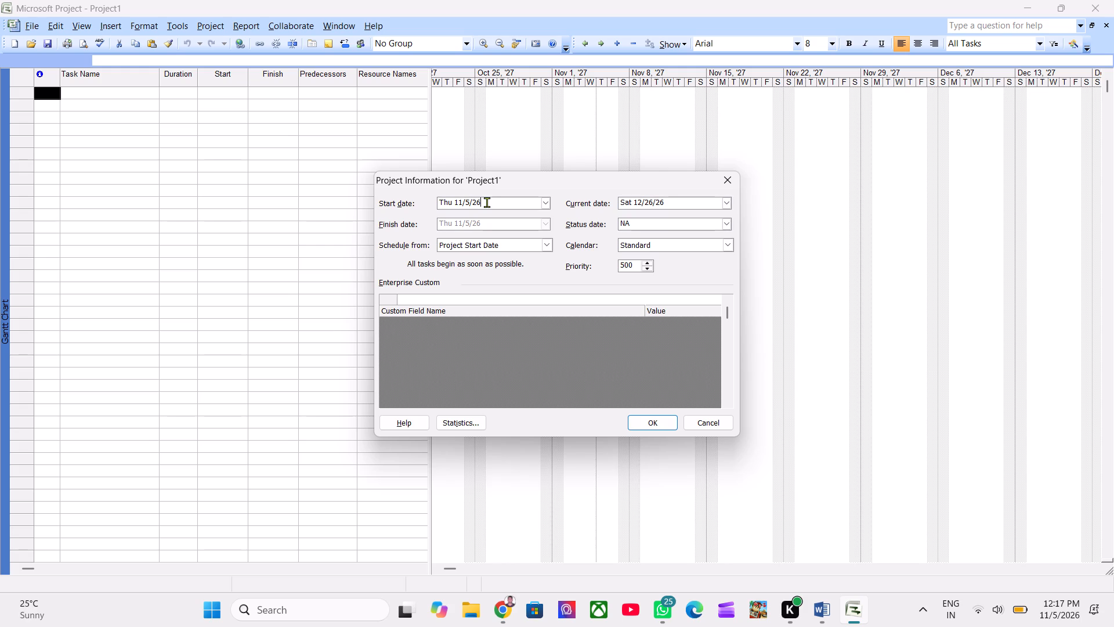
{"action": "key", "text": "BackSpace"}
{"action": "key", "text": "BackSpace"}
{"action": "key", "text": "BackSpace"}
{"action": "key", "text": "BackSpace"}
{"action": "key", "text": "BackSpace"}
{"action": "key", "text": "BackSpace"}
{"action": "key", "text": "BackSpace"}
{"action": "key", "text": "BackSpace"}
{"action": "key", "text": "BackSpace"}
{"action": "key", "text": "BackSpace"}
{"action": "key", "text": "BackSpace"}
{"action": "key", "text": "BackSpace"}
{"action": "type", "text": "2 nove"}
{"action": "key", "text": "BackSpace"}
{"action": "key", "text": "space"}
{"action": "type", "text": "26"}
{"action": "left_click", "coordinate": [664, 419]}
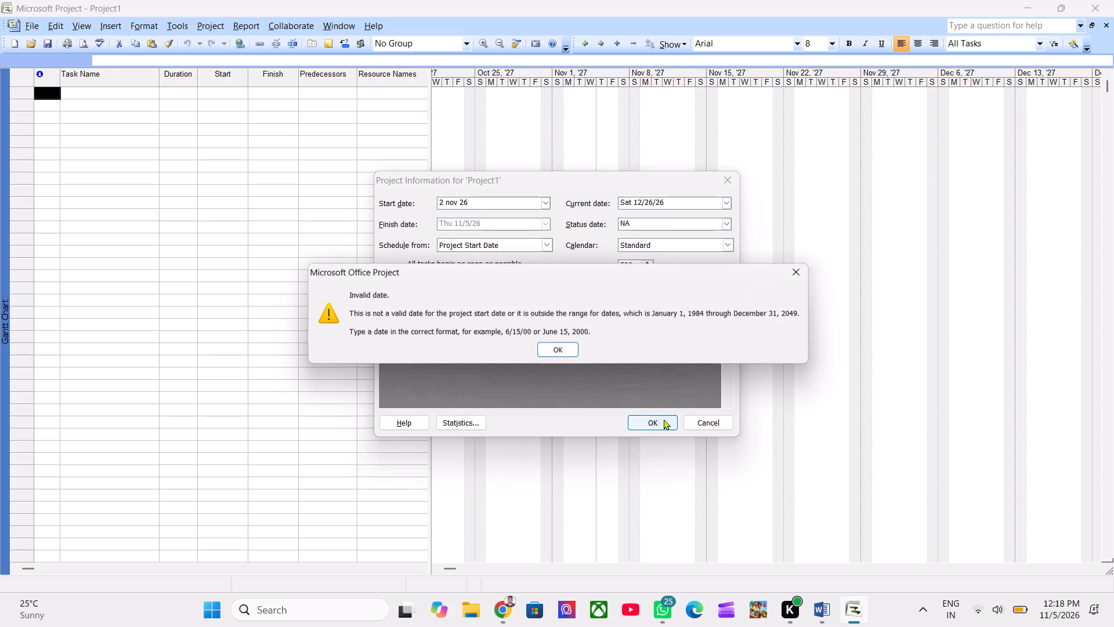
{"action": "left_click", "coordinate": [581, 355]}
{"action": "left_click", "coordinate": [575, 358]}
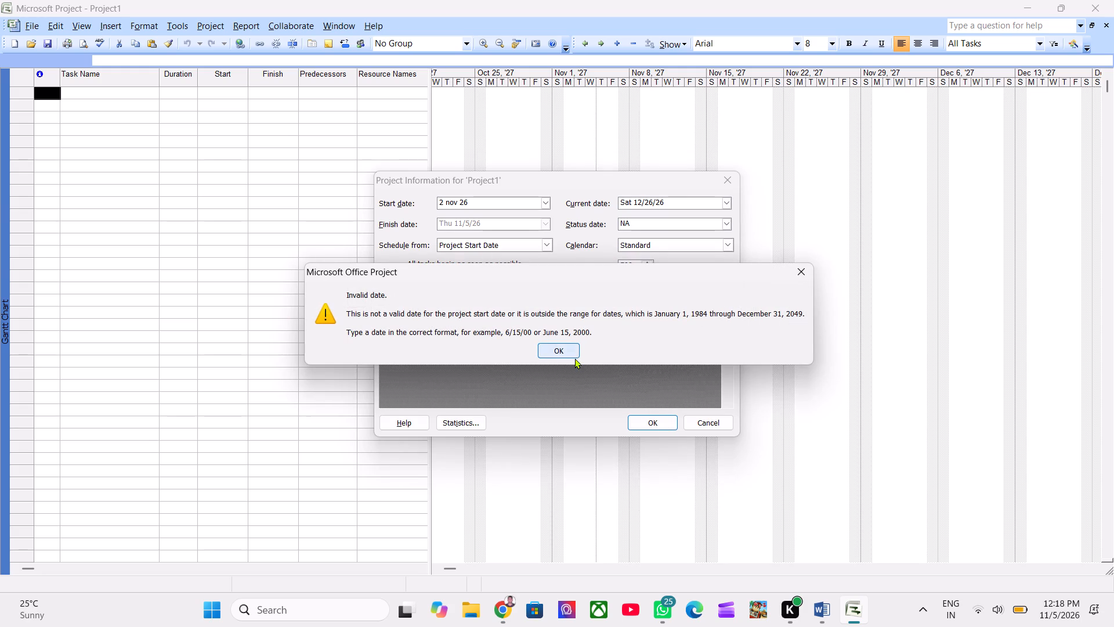
Pick 2 December 2026 as the project's current date and try to apply the project information.
{"action": "left_click", "coordinate": [669, 203]}
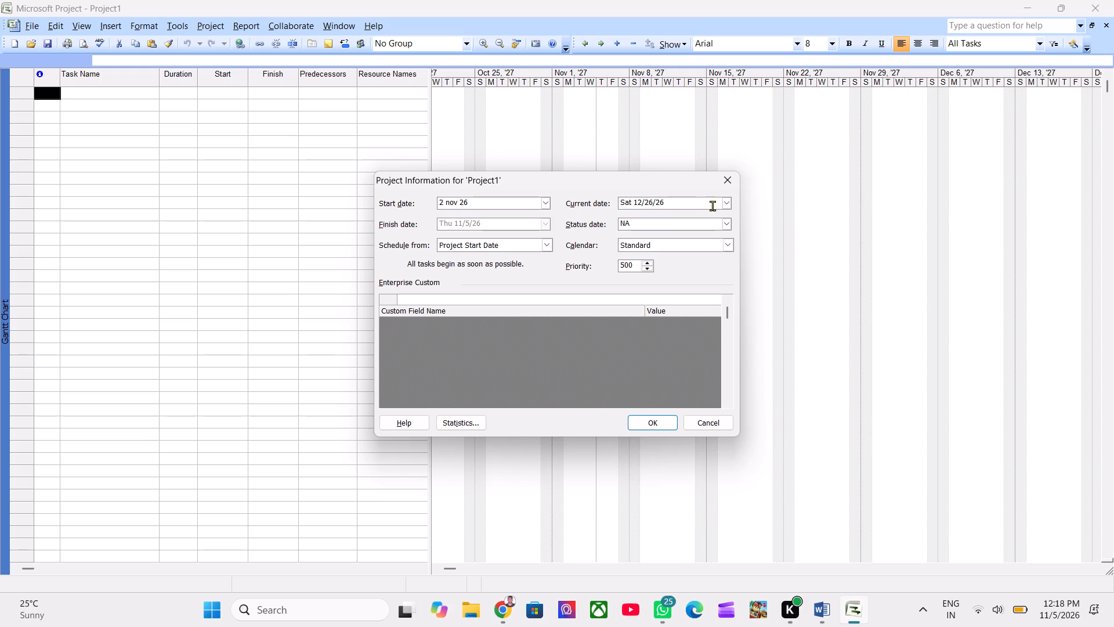
{"action": "left_click", "coordinate": [719, 205]}
{"action": "left_click", "coordinate": [730, 199]}
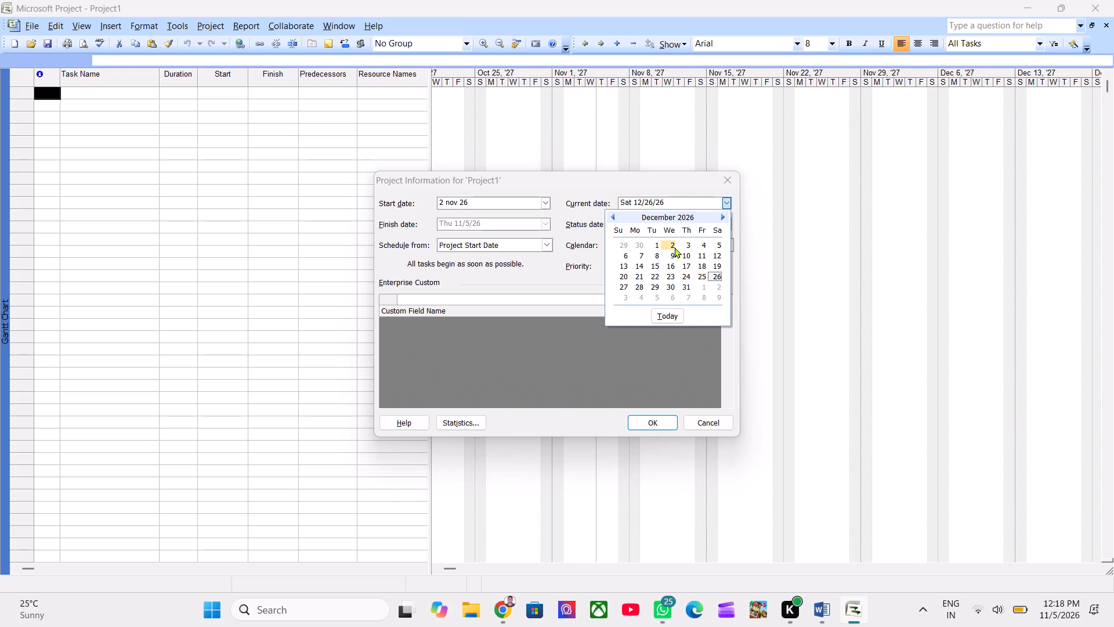
{"action": "left_click", "coordinate": [670, 244]}
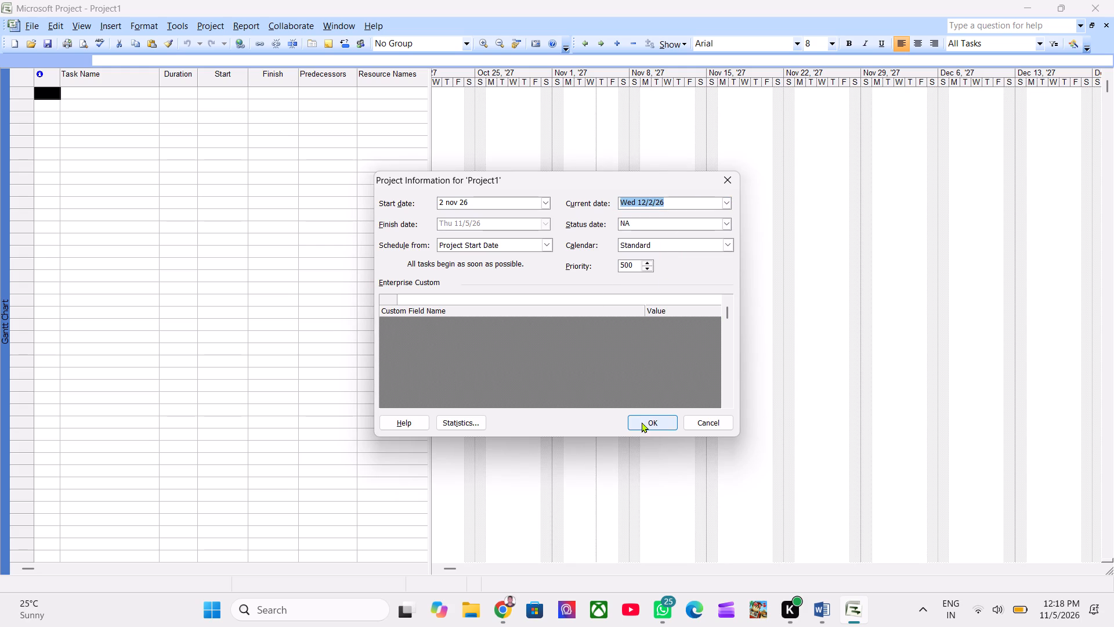
{"action": "left_click", "coordinate": [640, 421]}
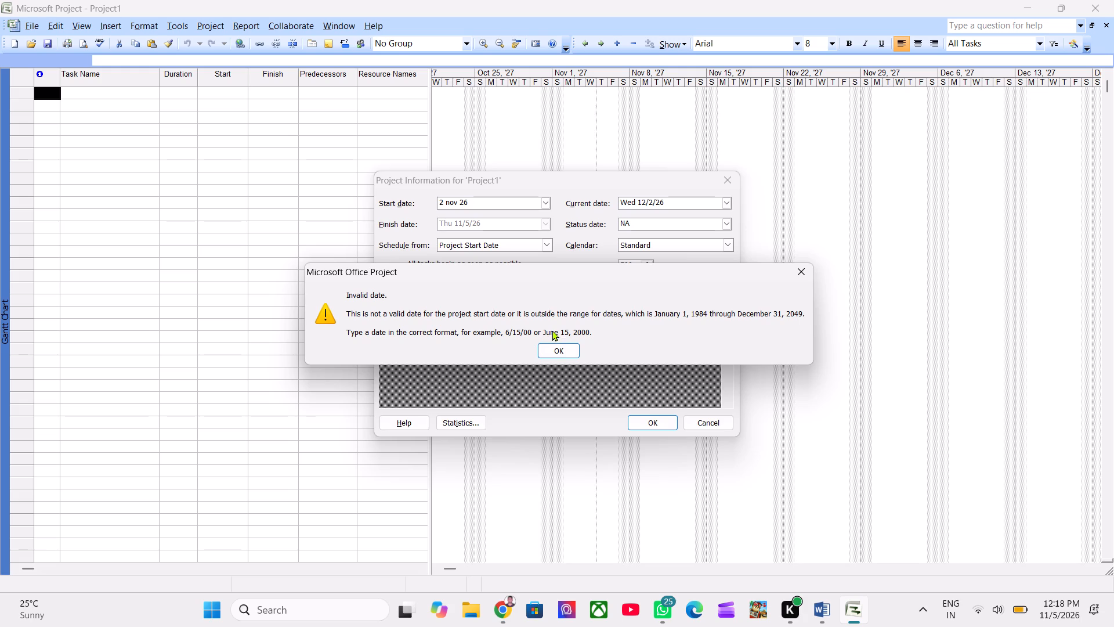
{"action": "left_click", "coordinate": [565, 356]}
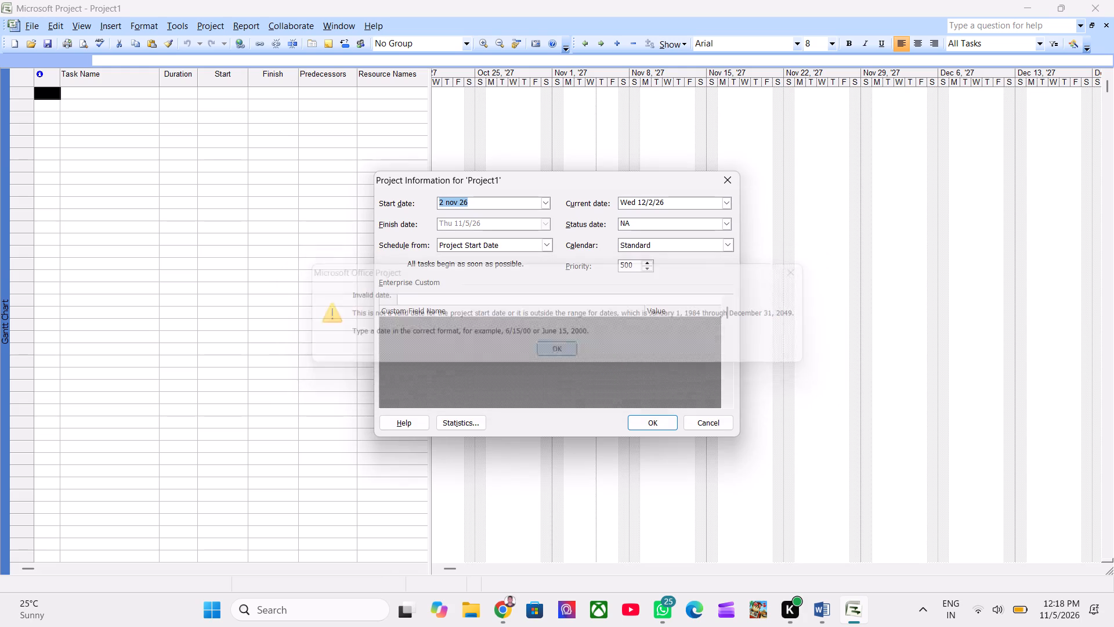
Set the project to be scheduled from the Project Finish Date.
{"action": "left_click", "coordinate": [545, 248]}
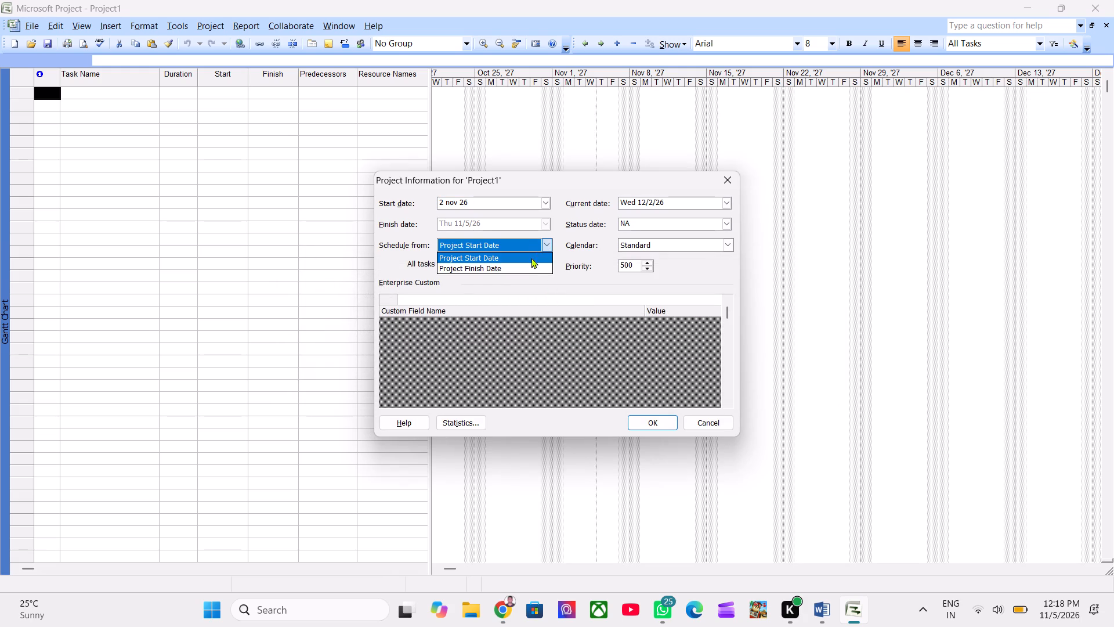
{"action": "left_click", "coordinate": [533, 264]}
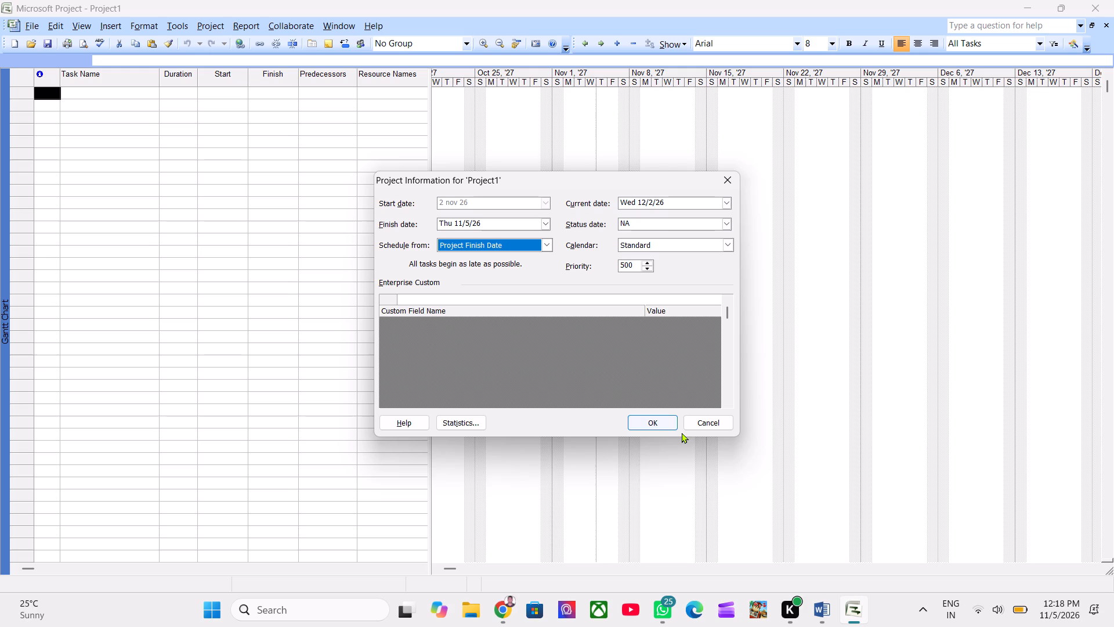
Clear the current date in the project information.
{"action": "left_click_drag", "start_coordinate": [694, 206], "coordinate": [630, 206]}
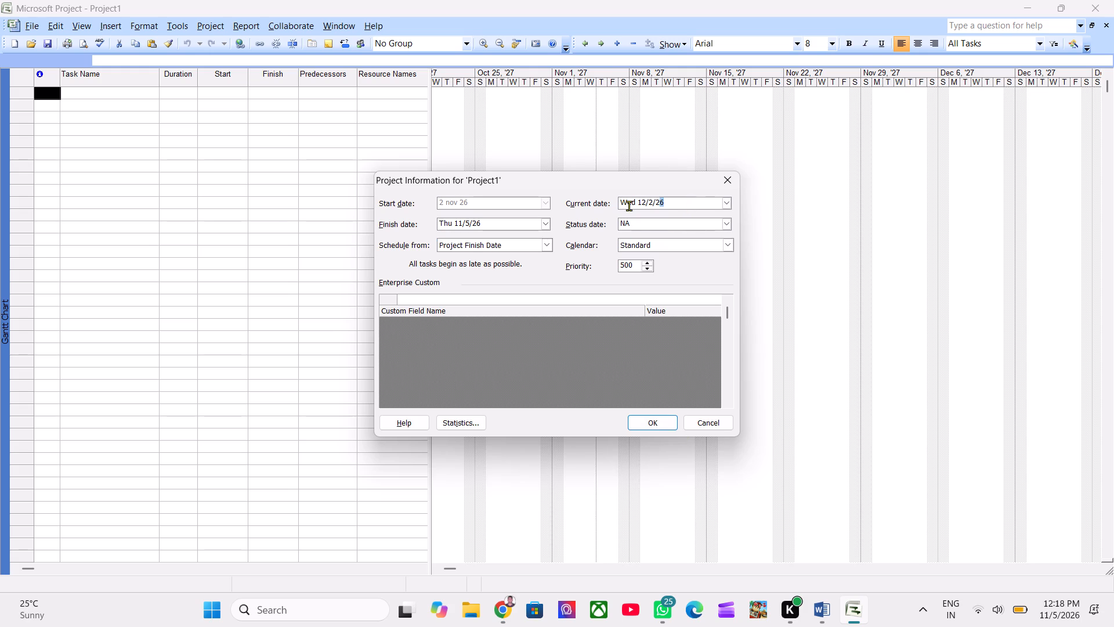
{"action": "left_click_drag", "start_coordinate": [630, 206], "coordinate": [558, 198]}
{"action": "key", "text": "ctrl+z"}
{"action": "key", "text": "ctrl+BackSpace"}
{"action": "key", "text": "BackSpace"}
Replace the finish date with the copied date, trim off the weekday to leave "31 December 2026", and try to apply it.
{"action": "left_click", "coordinate": [530, 226]}
{"action": "key", "text": "ctrl+a"}
{"action": "key", "text": "ctrl+v"}
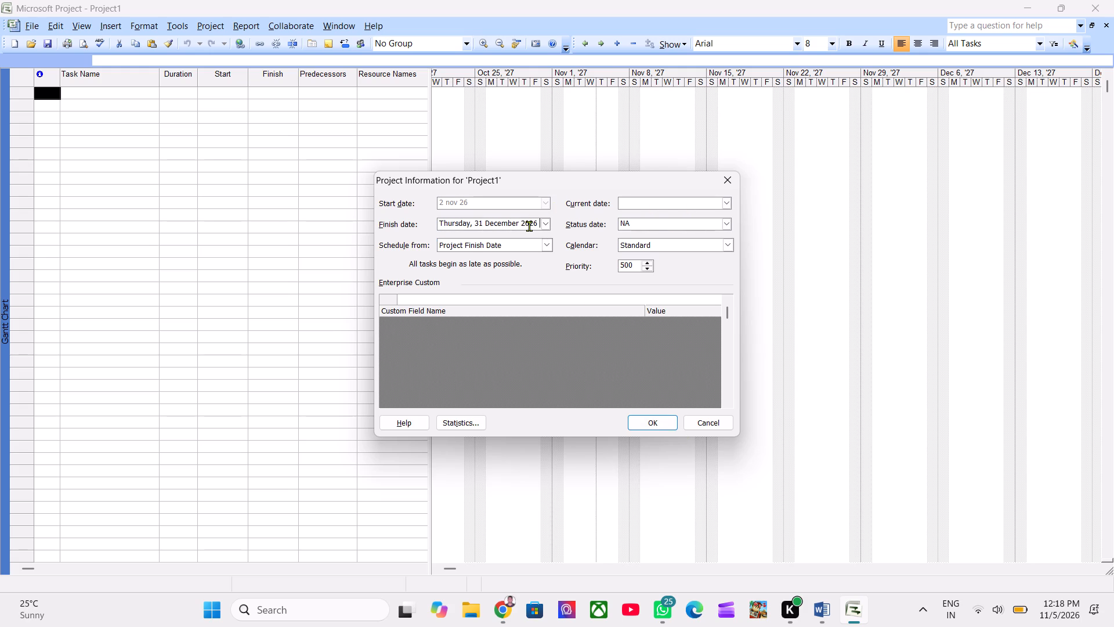
{"action": "left_click", "coordinate": [475, 223]}
{"action": "left_click", "coordinate": [475, 223]}
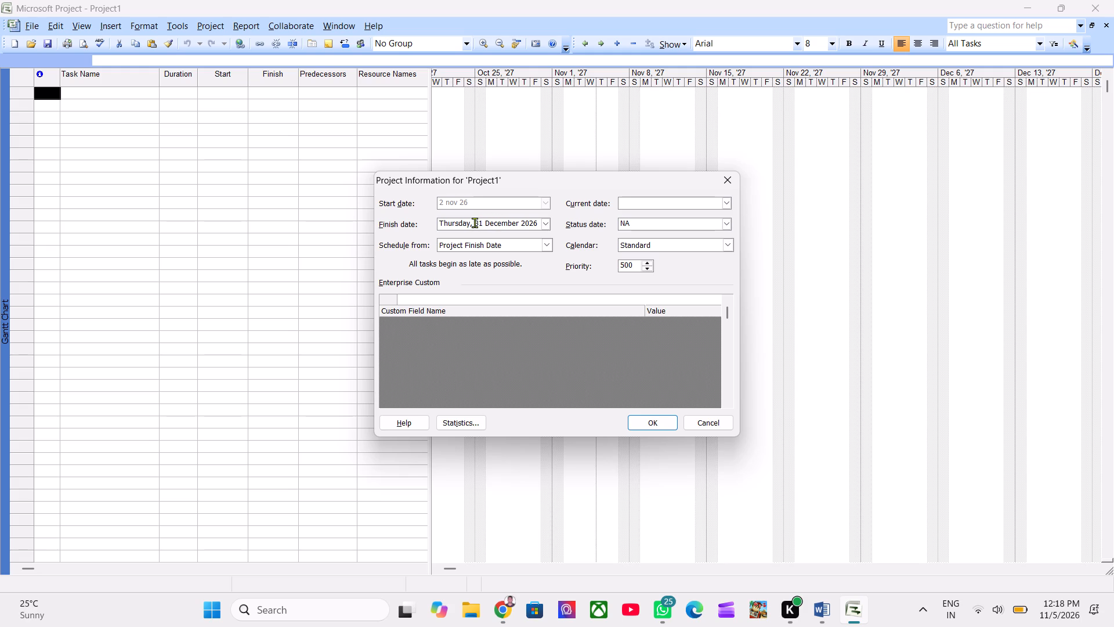
{"action": "left_click", "coordinate": [475, 223]}
{"action": "left_click_drag", "start_coordinate": [475, 223], "coordinate": [435, 221]}
{"action": "key", "text": "BackSpace"}
{"action": "key", "text": "Return"}
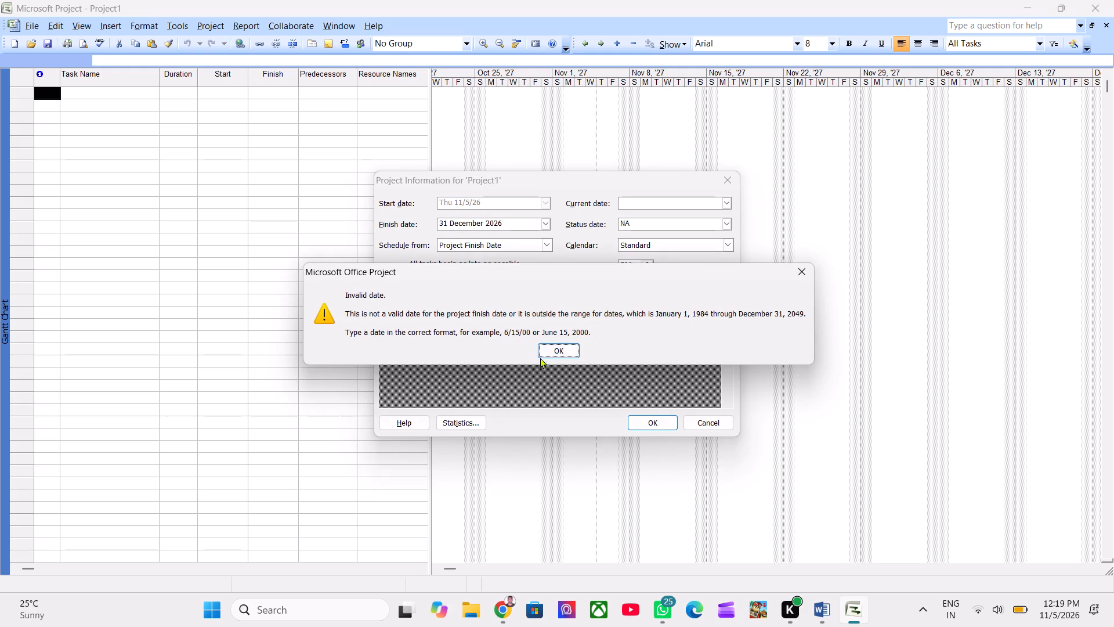
{"action": "left_click", "coordinate": [542, 349]}
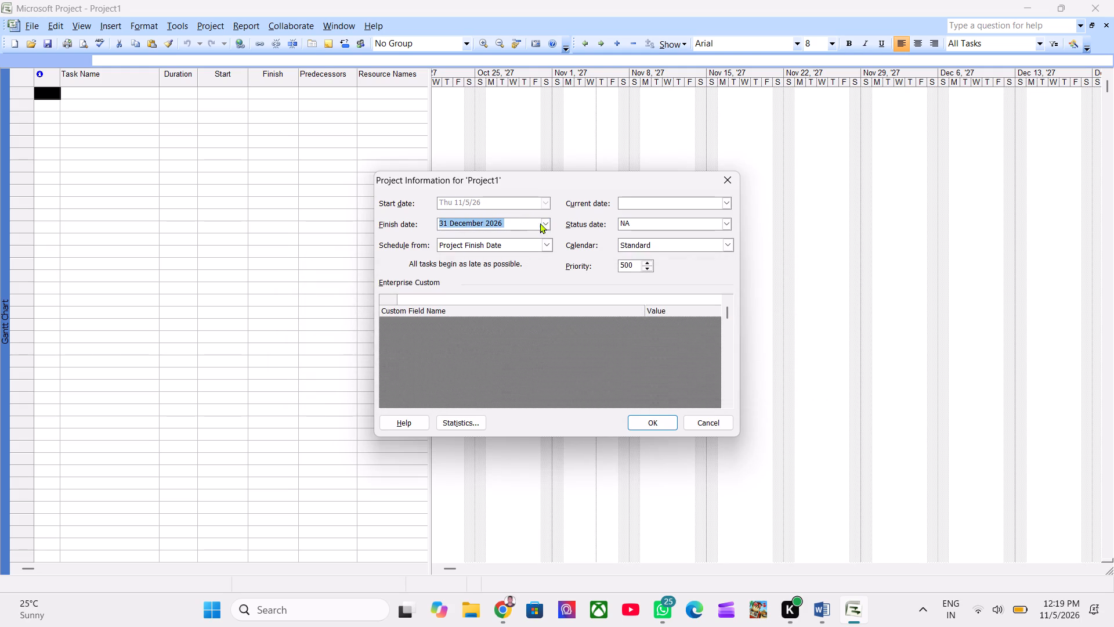
Rewrite the finish date after the day number, abbreviating the month to "dec" and starting the year with "2".
{"action": "left_click", "coordinate": [526, 223]}
{"action": "key", "text": "BackSpace"}
{"action": "key", "text": "BackSpace"}
{"action": "key", "text": "BackSpace"}
{"action": "key", "text": "BackSpace"}
{"action": "key", "text": "BackSpace"}
{"action": "key", "text": "BackSpace"}
{"action": "key", "text": "BackSpace"}
{"action": "key", "text": "BackSpace"}
{"action": "key", "text": "BackSpace"}
{"action": "key", "text": "BackSpace"}
{"action": "key", "text": "BackSpace"}
{"action": "key", "text": "BackSpace"}
{"action": "key", "text": "BackSpace"}
{"action": "key", "text": "BackSpace"}
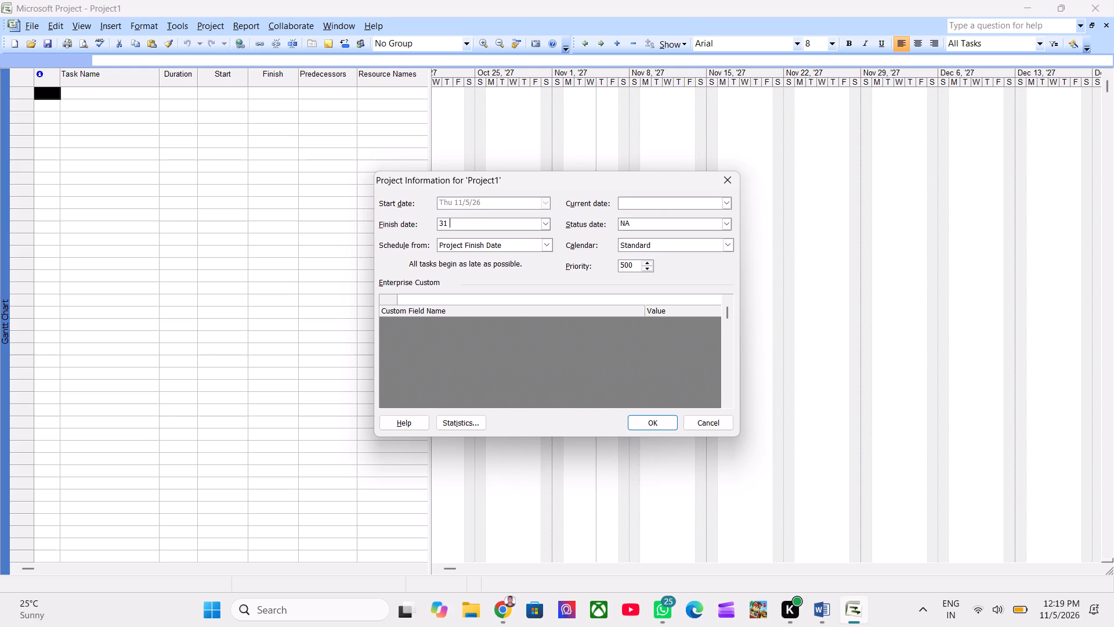
{"action": "type", "text": "dec"}
{"action": "key", "text": "space"}
{"action": "key", "text": "2"}
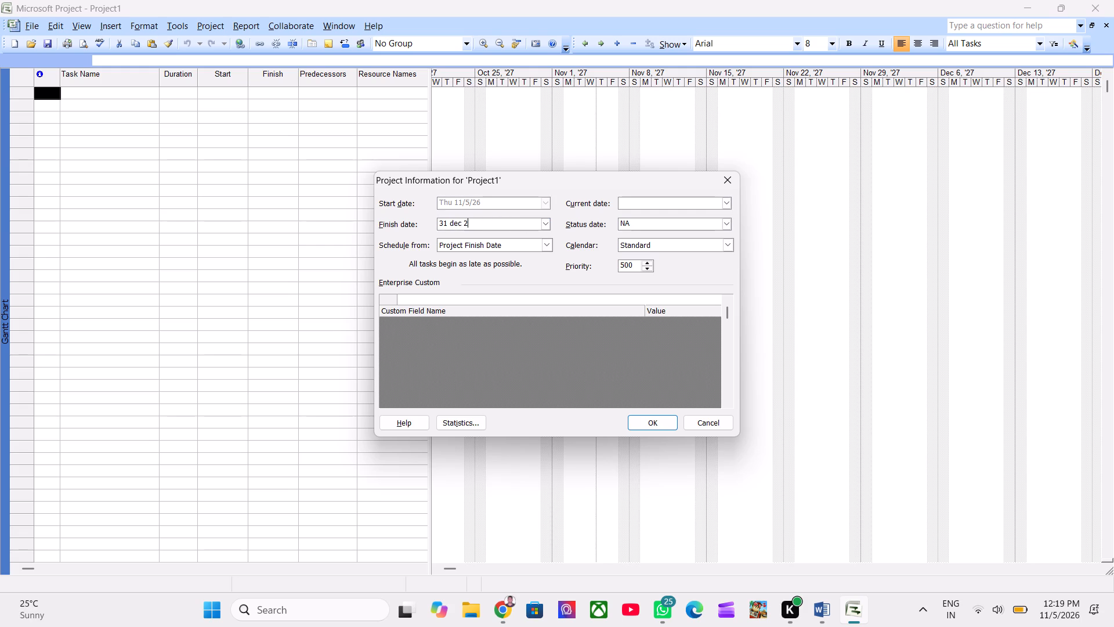
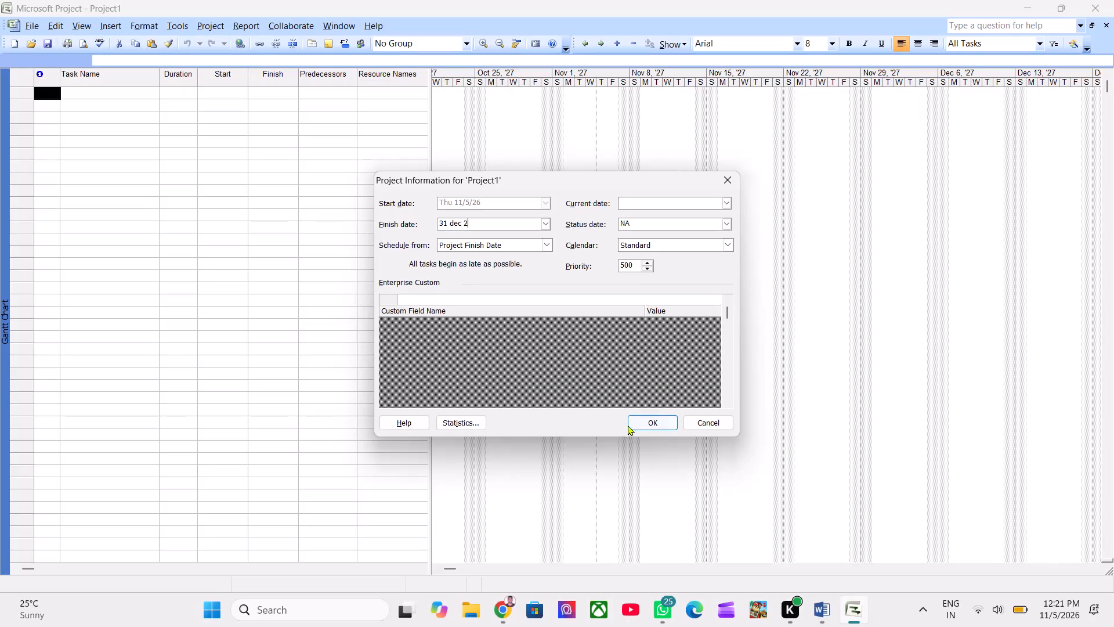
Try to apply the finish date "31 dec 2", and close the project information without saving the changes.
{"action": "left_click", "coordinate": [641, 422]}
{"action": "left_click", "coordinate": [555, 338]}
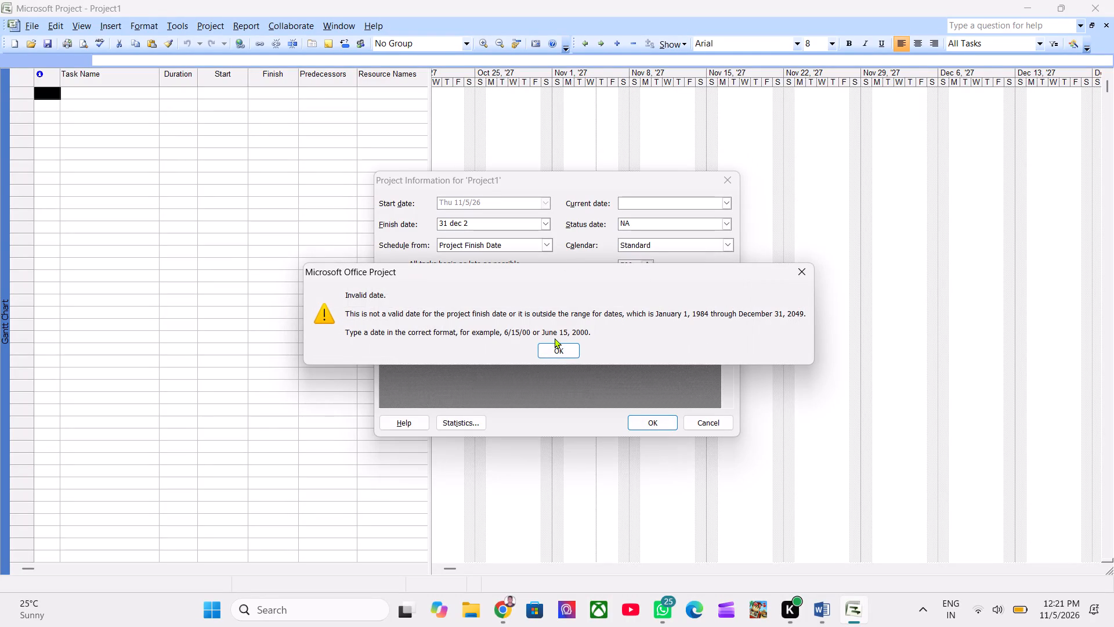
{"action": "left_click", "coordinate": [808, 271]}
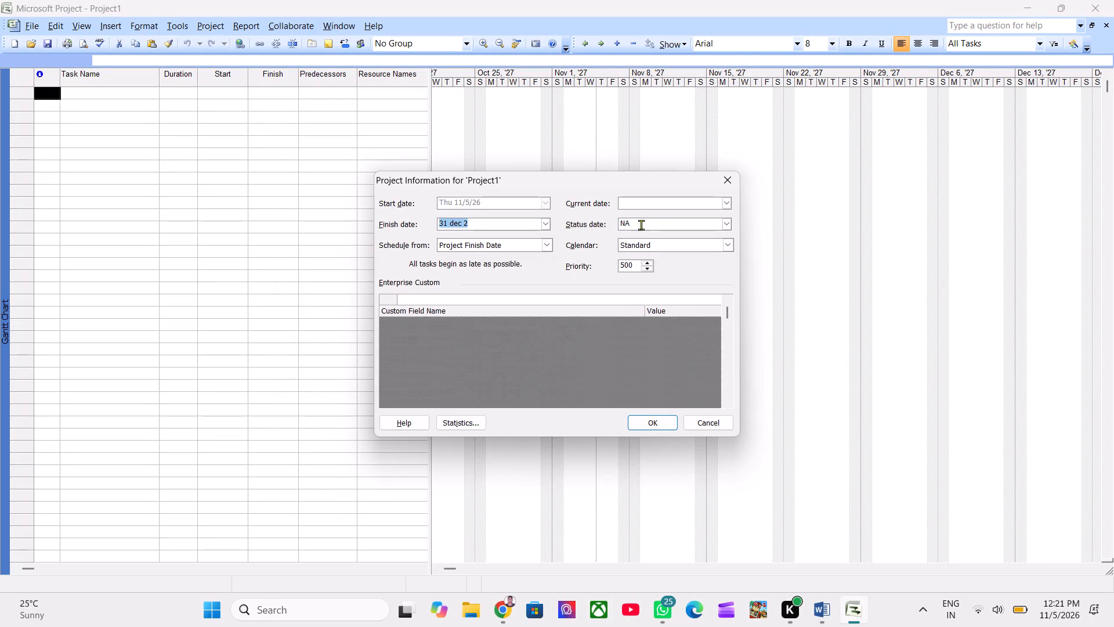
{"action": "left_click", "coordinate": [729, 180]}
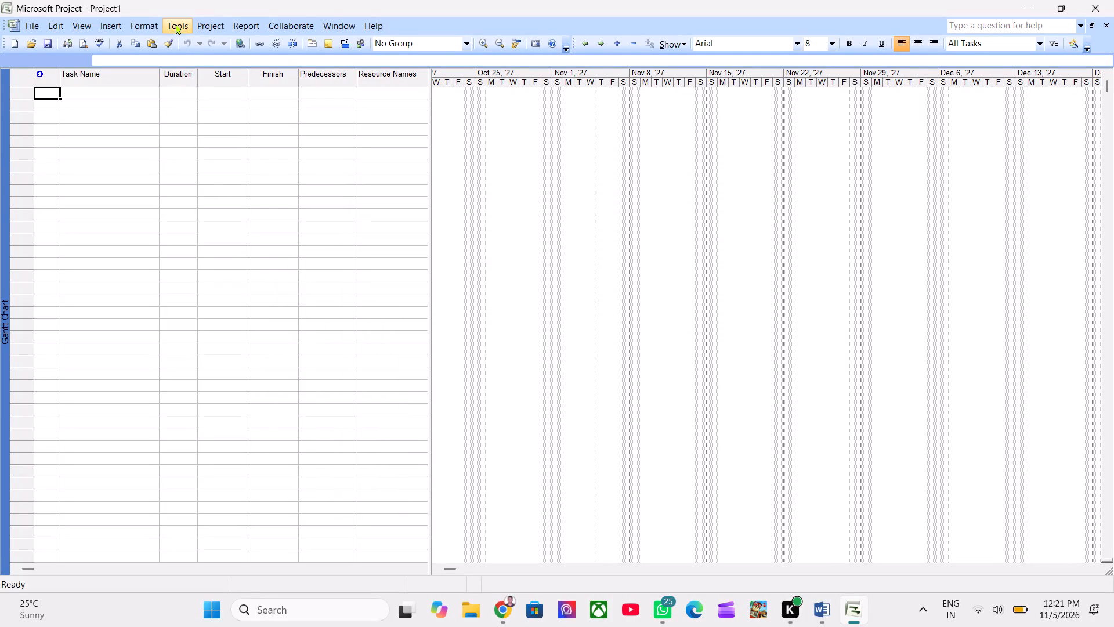
Open the working time settings for the Standard project calendar and switch to the Hotel Management System requirements document in Word.
{"action": "left_click", "coordinate": [176, 24]}
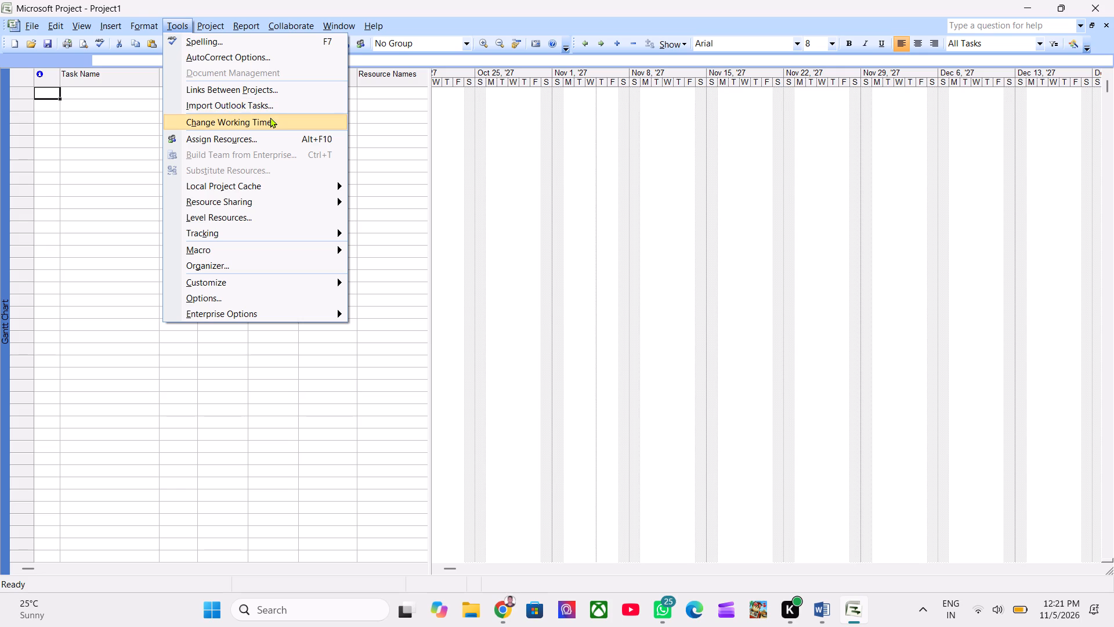
{"action": "left_click", "coordinate": [270, 117]}
{"action": "key", "text": "alt+Tab"}
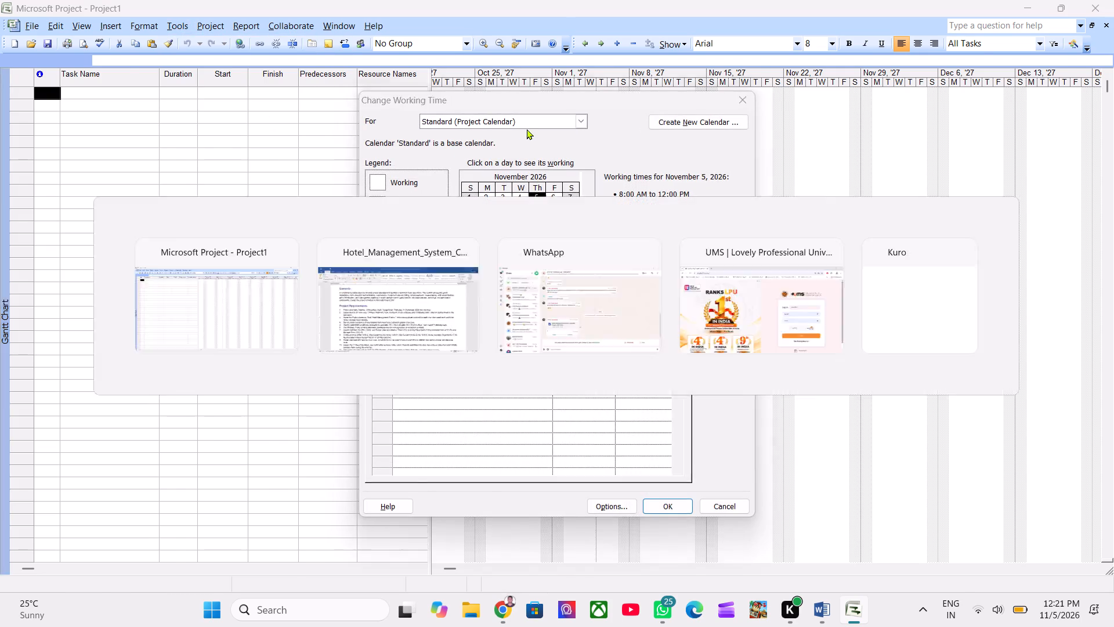
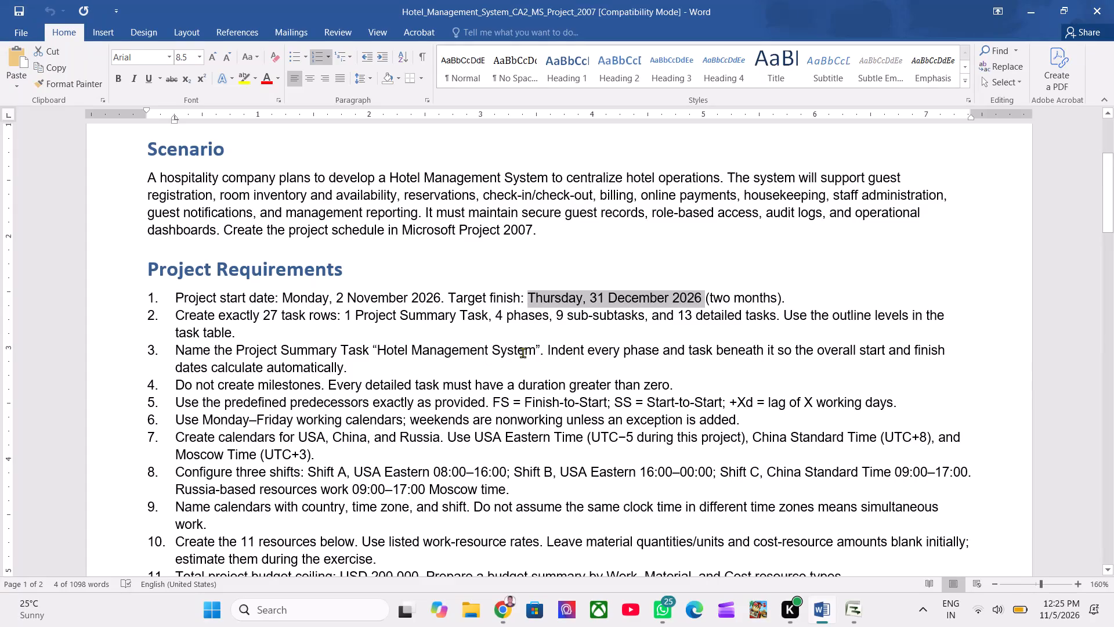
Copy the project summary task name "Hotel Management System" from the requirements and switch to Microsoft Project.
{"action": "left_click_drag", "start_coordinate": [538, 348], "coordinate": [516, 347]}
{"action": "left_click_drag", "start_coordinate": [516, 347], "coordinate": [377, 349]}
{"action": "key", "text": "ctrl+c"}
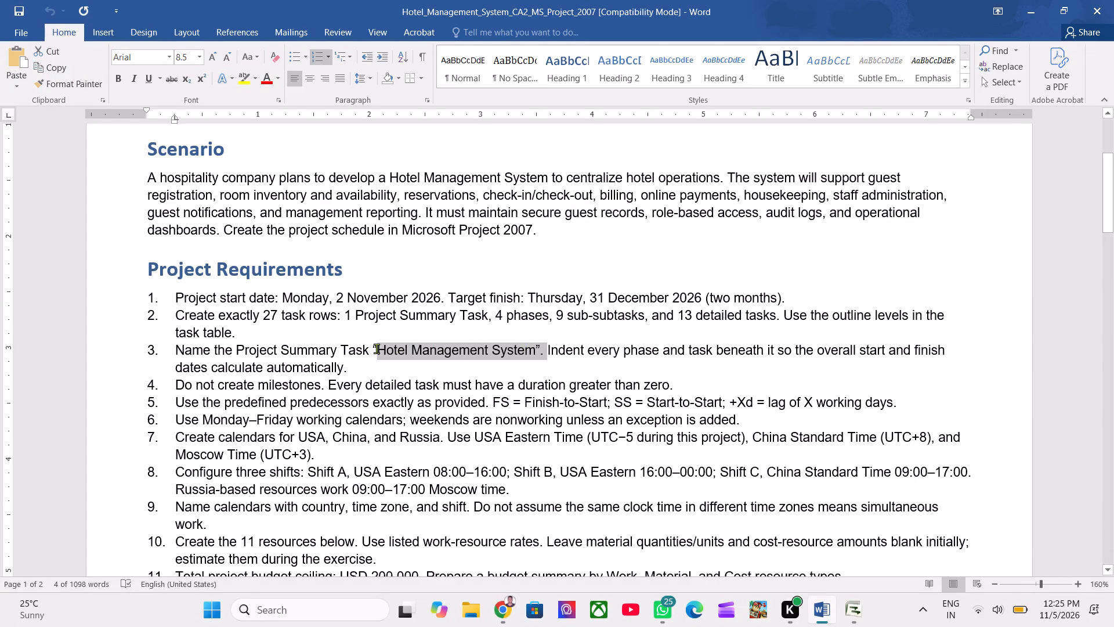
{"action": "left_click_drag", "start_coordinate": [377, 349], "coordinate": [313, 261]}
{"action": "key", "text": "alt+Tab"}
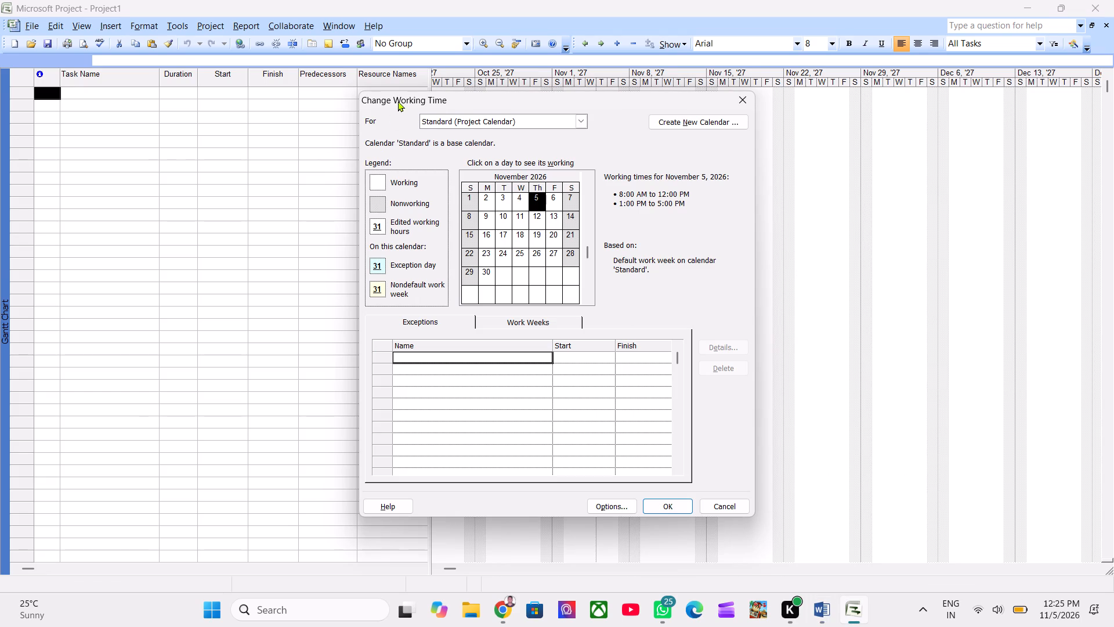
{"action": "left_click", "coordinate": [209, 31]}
In the Word requirements, copy the Shift A calendar text "USA Eastern 08:00–16:00" from requirement 8.
{"action": "key", "text": "alt+Tab"}
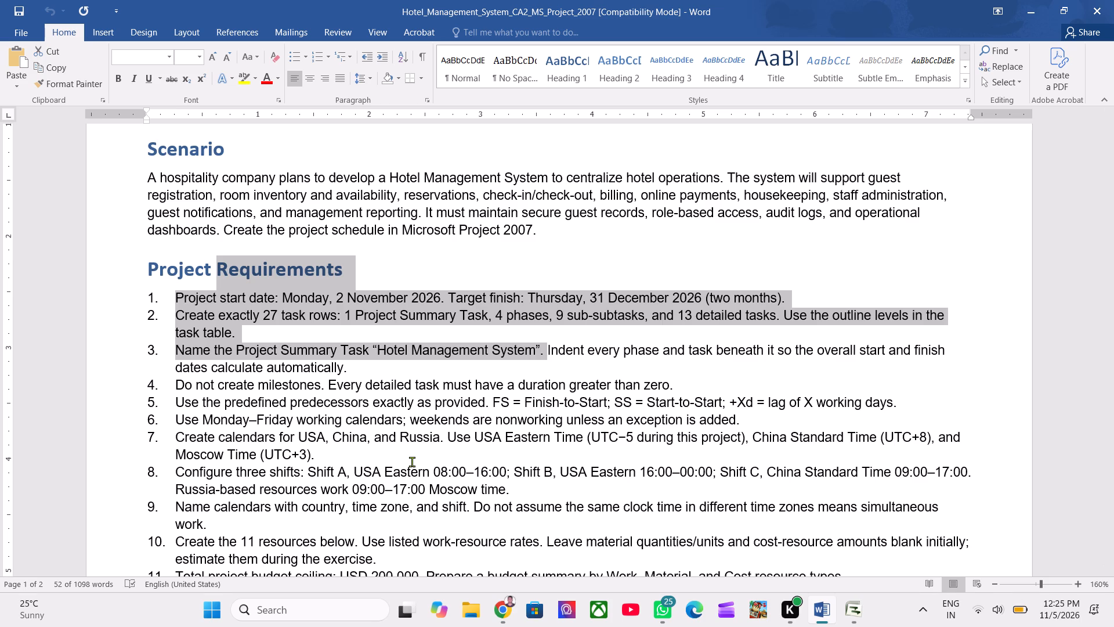
{"action": "scroll", "coordinate": [413, 462], "scroll_direction": "down", "scroll_amount": 1}
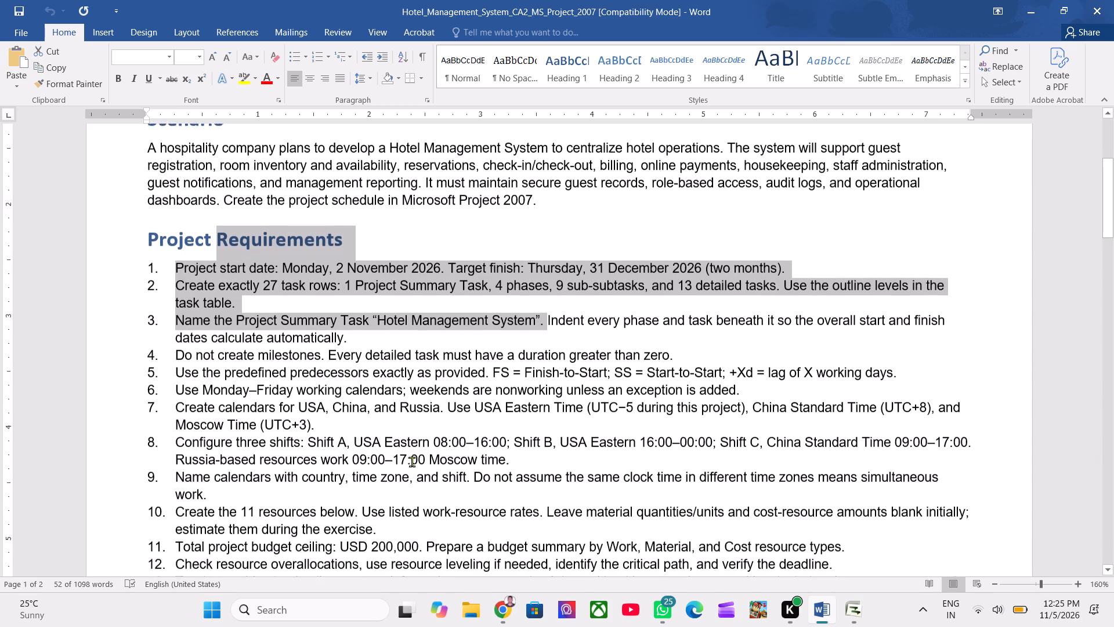
{"action": "scroll", "coordinate": [413, 462], "scroll_direction": "down", "scroll_amount": 1}
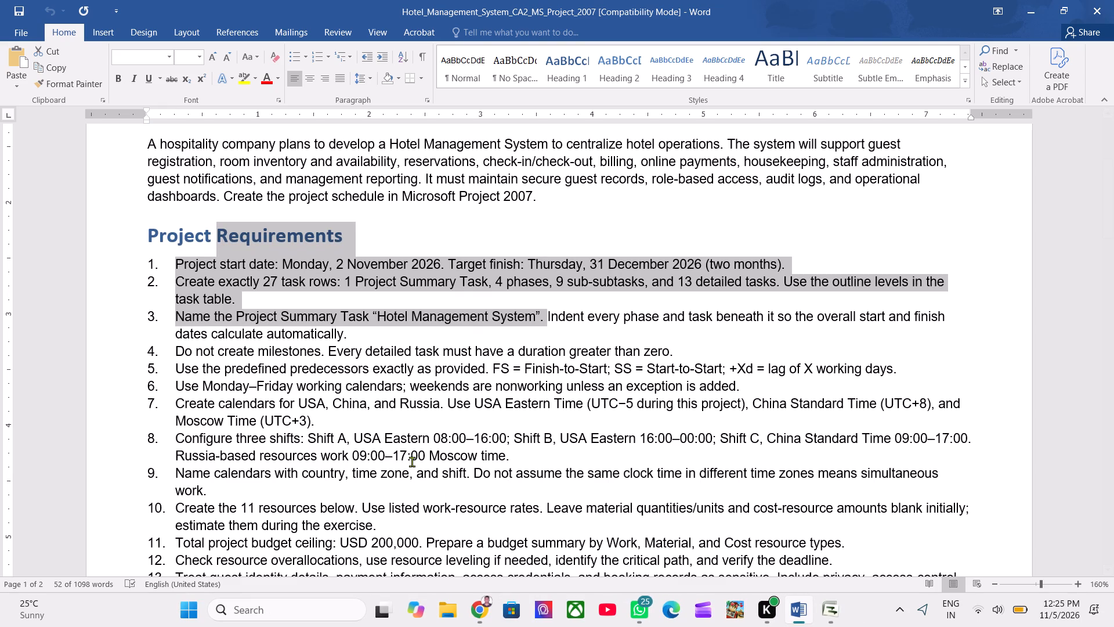
{"action": "left_click", "coordinate": [413, 462]}
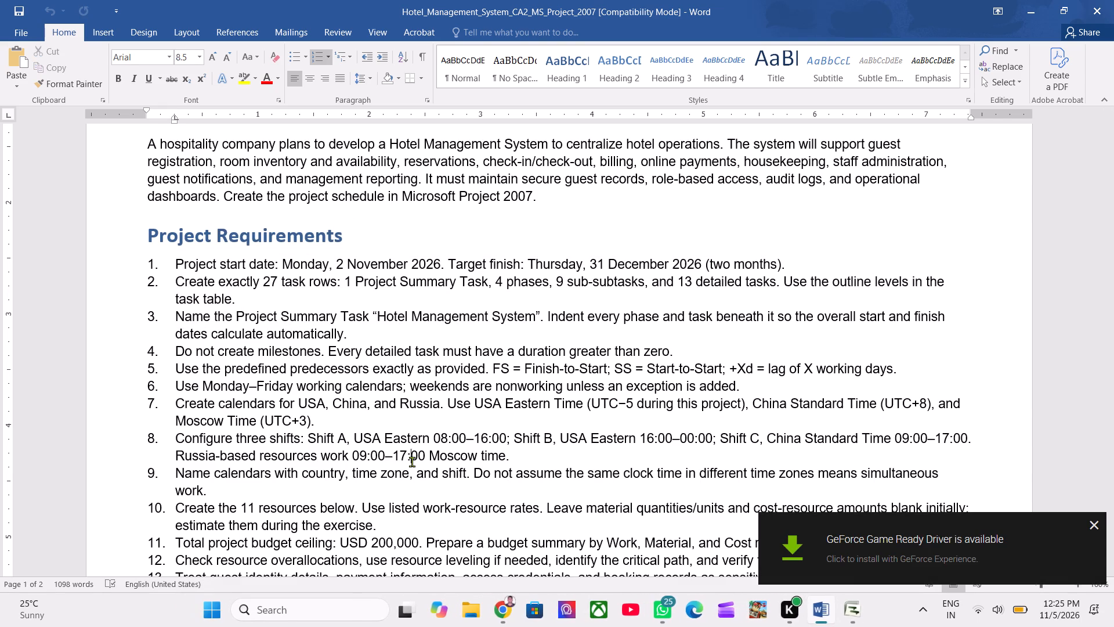
{"action": "scroll", "coordinate": [424, 414], "scroll_direction": "down", "scroll_amount": 1}
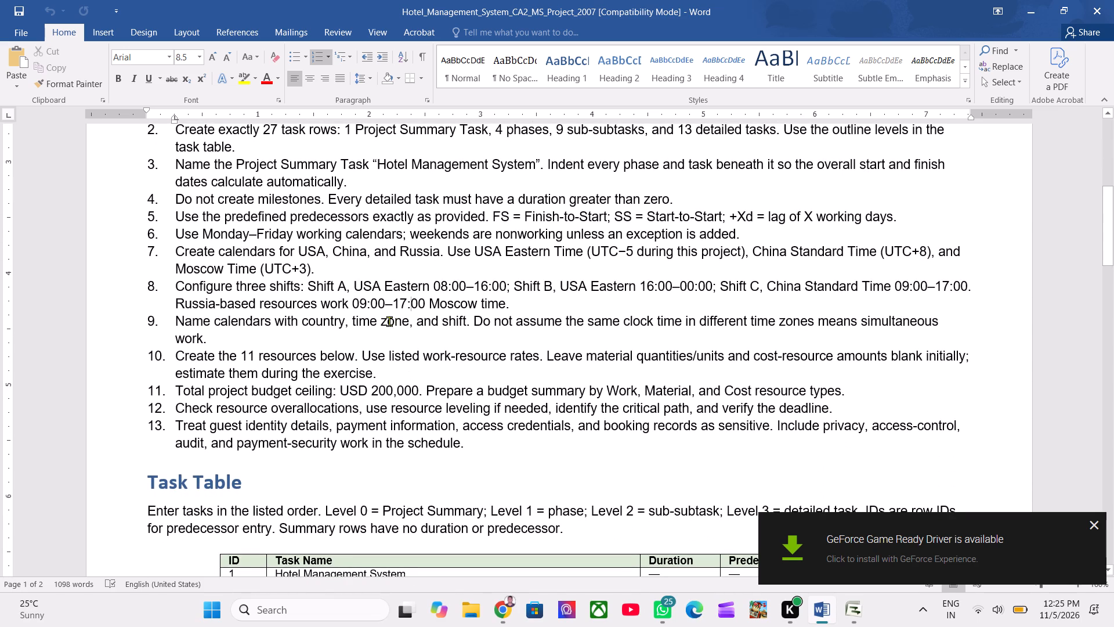
{"action": "left_click_drag", "start_coordinate": [355, 287], "coordinate": [447, 280]}
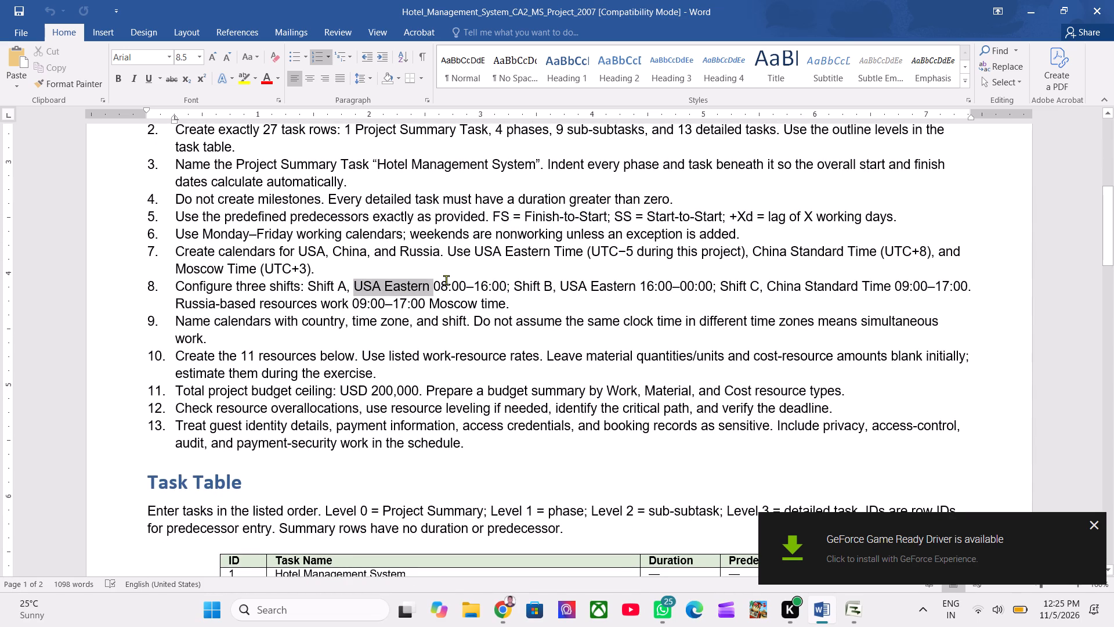
{"action": "left_click_drag", "start_coordinate": [447, 280], "coordinate": [507, 282]}
{"action": "key", "text": "ctrl+c"}
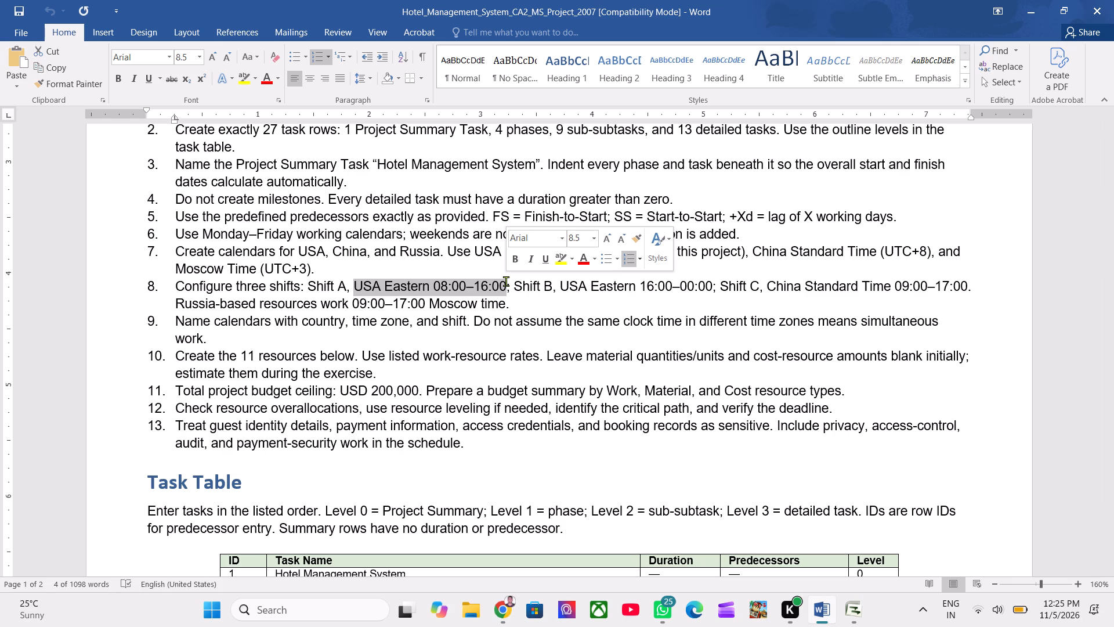
{"action": "left_click", "coordinate": [507, 282]}
In Microsoft Project, create a base calendar named "USA Eastern 08:00–16:00" as a copy of the 24 Hours calendar.
{"action": "key", "text": "alt+Tab"}
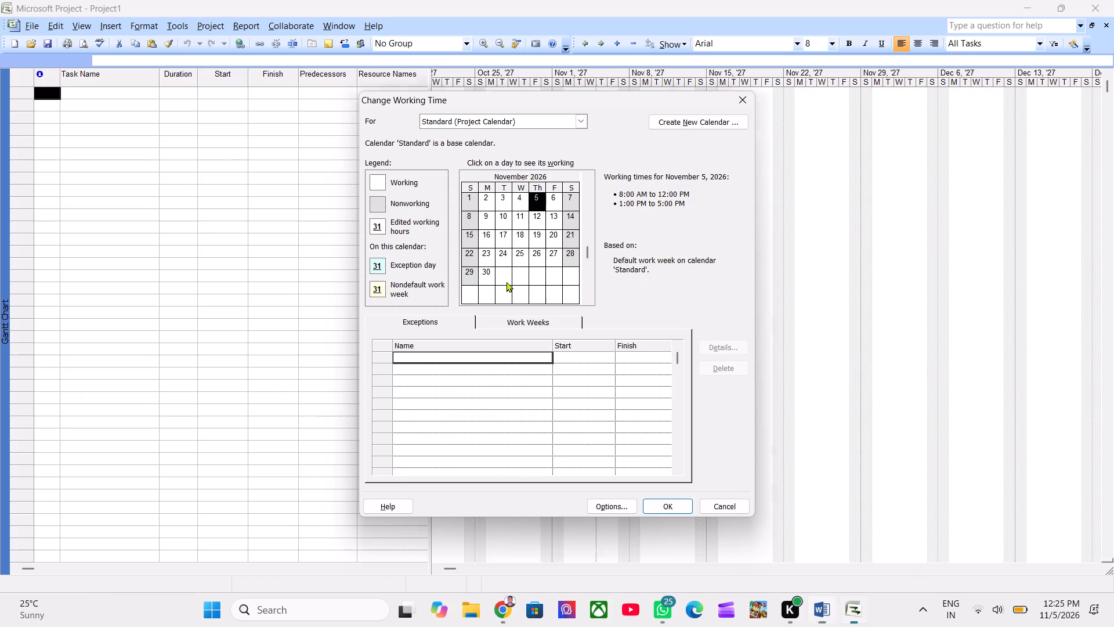
{"action": "left_click", "coordinate": [527, 125]}
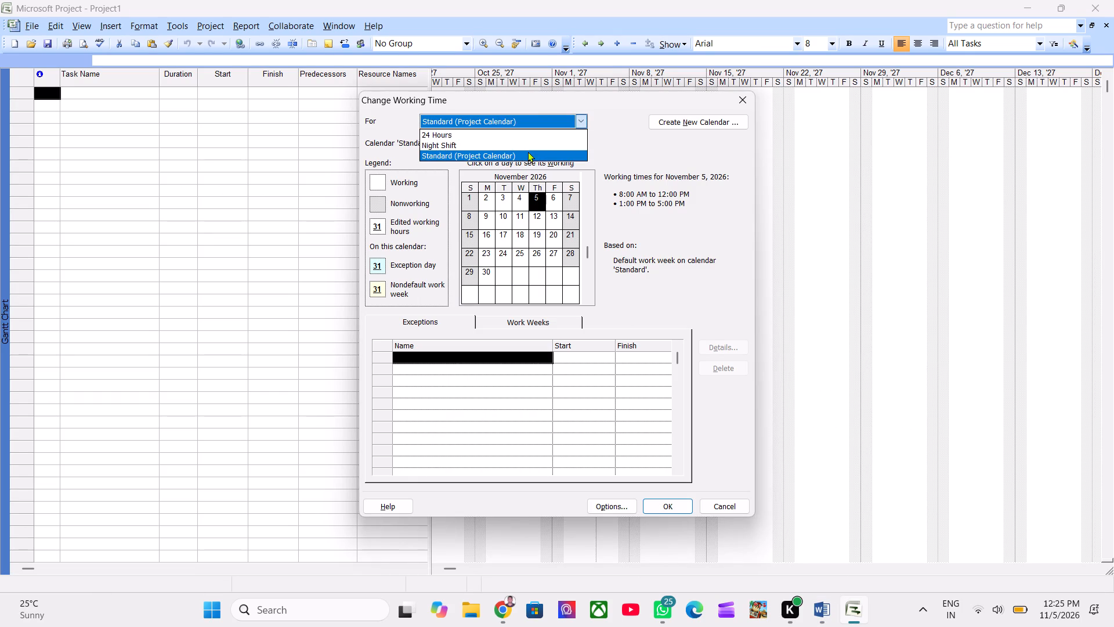
{"action": "left_click", "coordinate": [528, 152]}
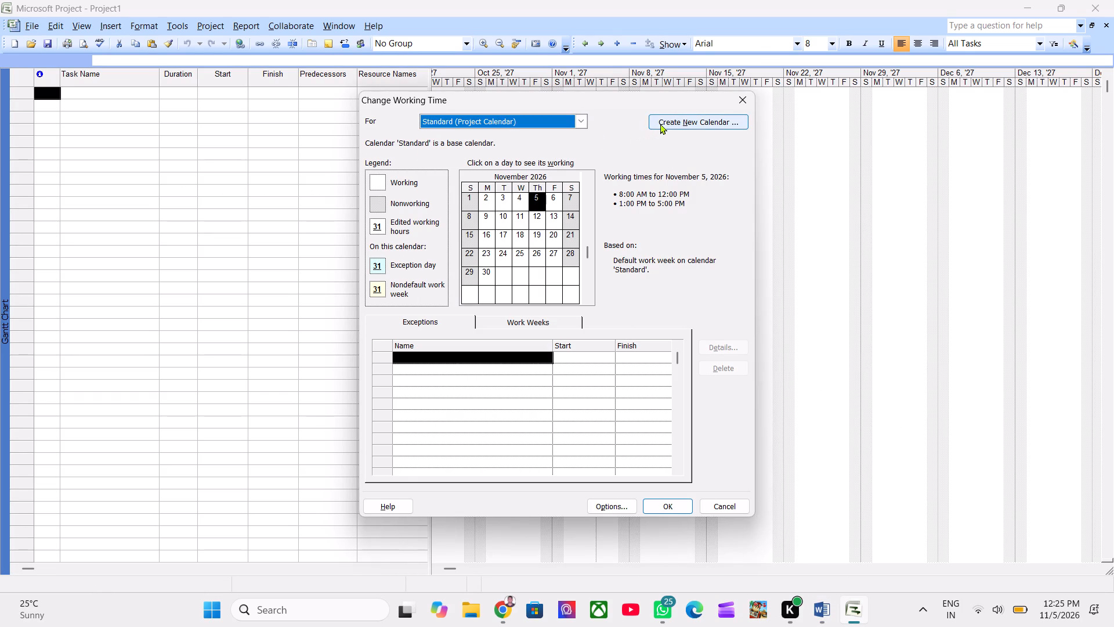
{"action": "key", "text": "alt+Tab"}
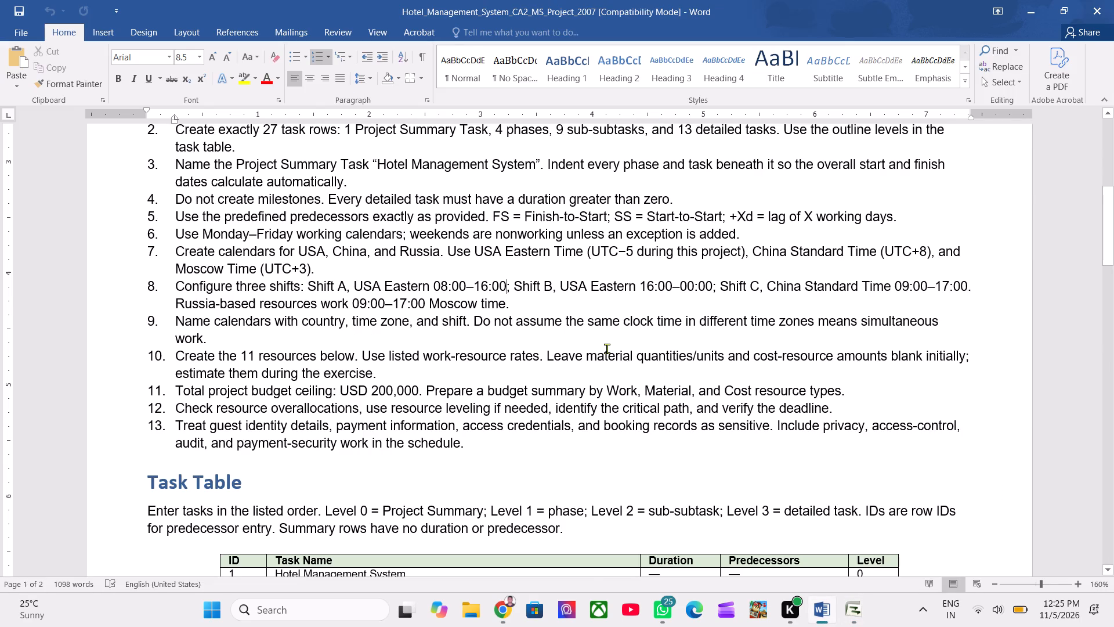
{"action": "key", "text": "alt+Tab"}
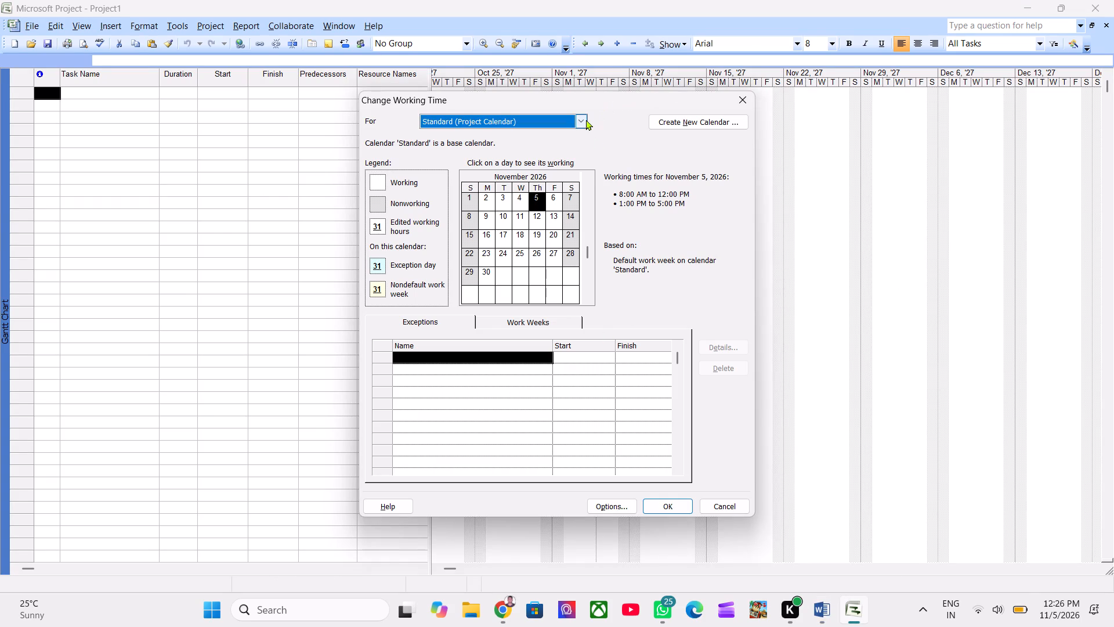
{"action": "left_click", "coordinate": [586, 120]}
{"action": "left_click", "coordinate": [549, 140]}
{"action": "left_click", "coordinate": [546, 138]}
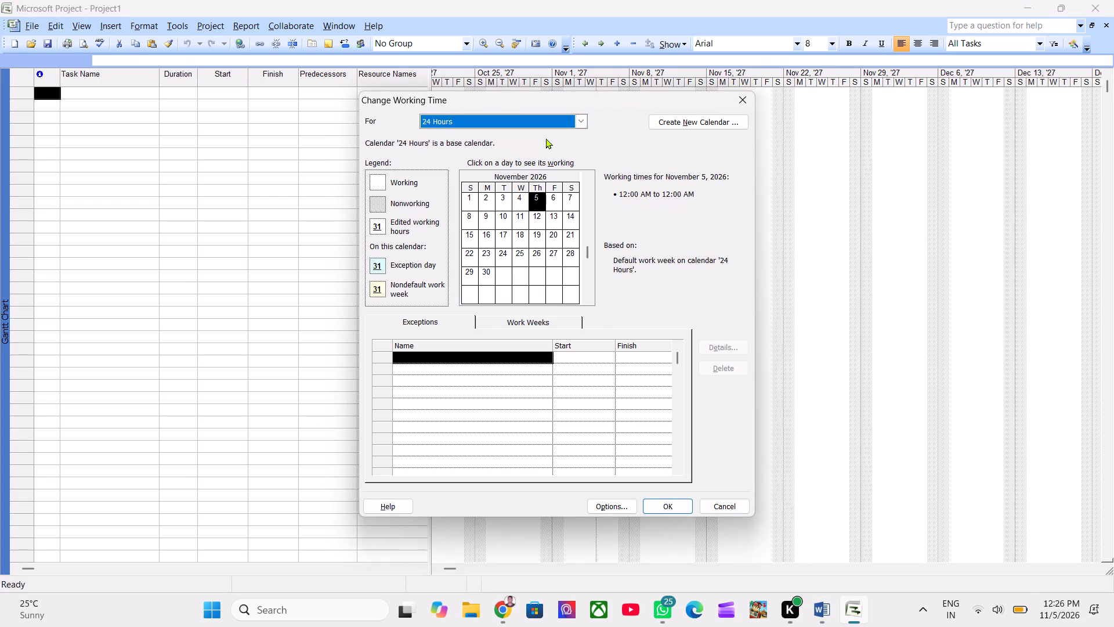
{"action": "key", "text": "alt+Tab"}
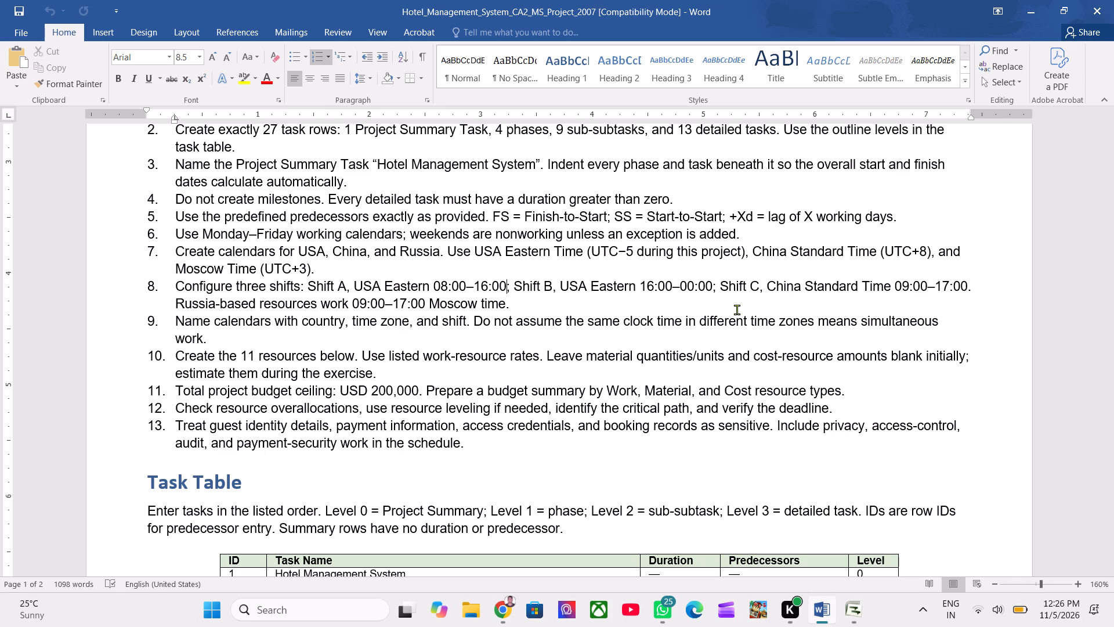
{"action": "key", "text": "alt+Tab"}
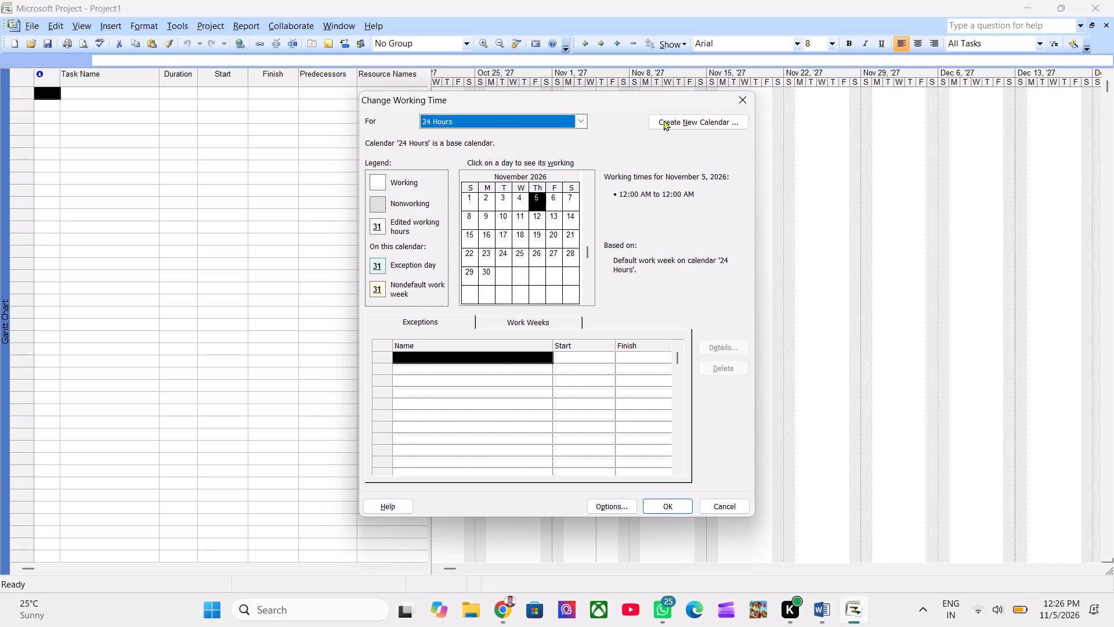
{"action": "left_click", "coordinate": [676, 118]}
{"action": "key", "text": "ctrl+v"}
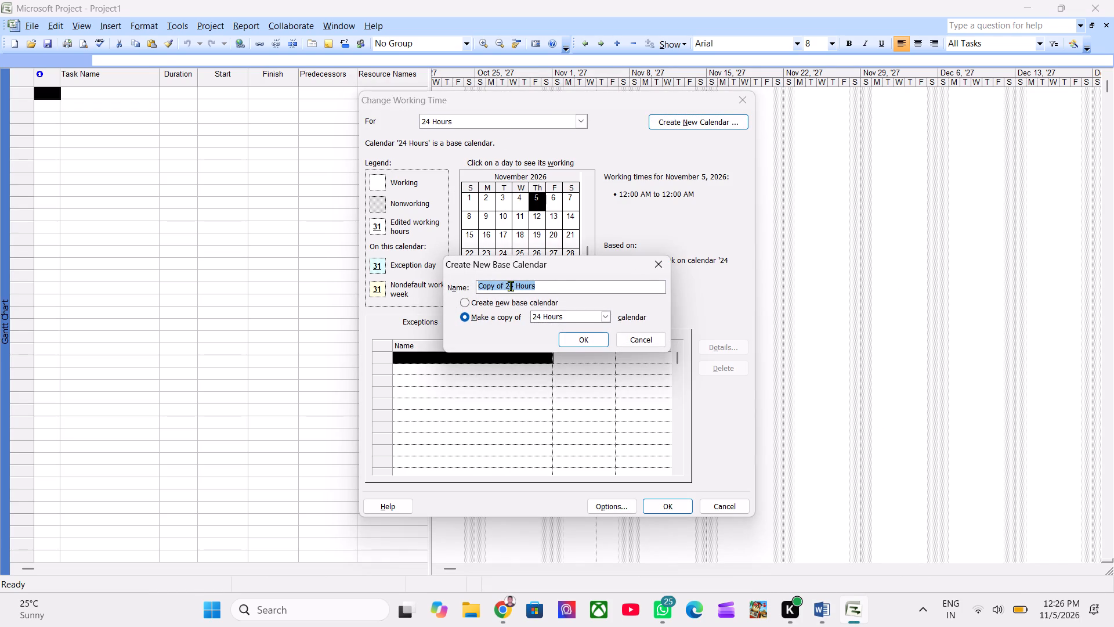
{"action": "left_click", "coordinate": [572, 345]}
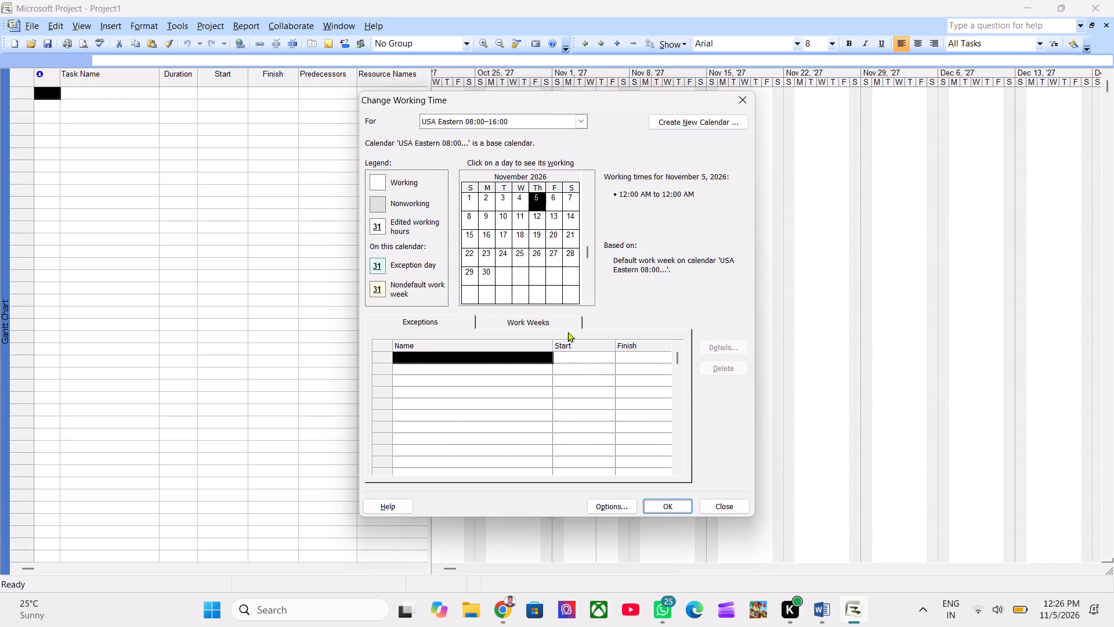
Open the work weeks of the USA Eastern 08:00–16:00 calendar and switch to the shift requirements in Word.
{"action": "left_click", "coordinate": [554, 320]}
{"action": "key", "text": "space"}
{"action": "key", "text": "alt+Tab"}
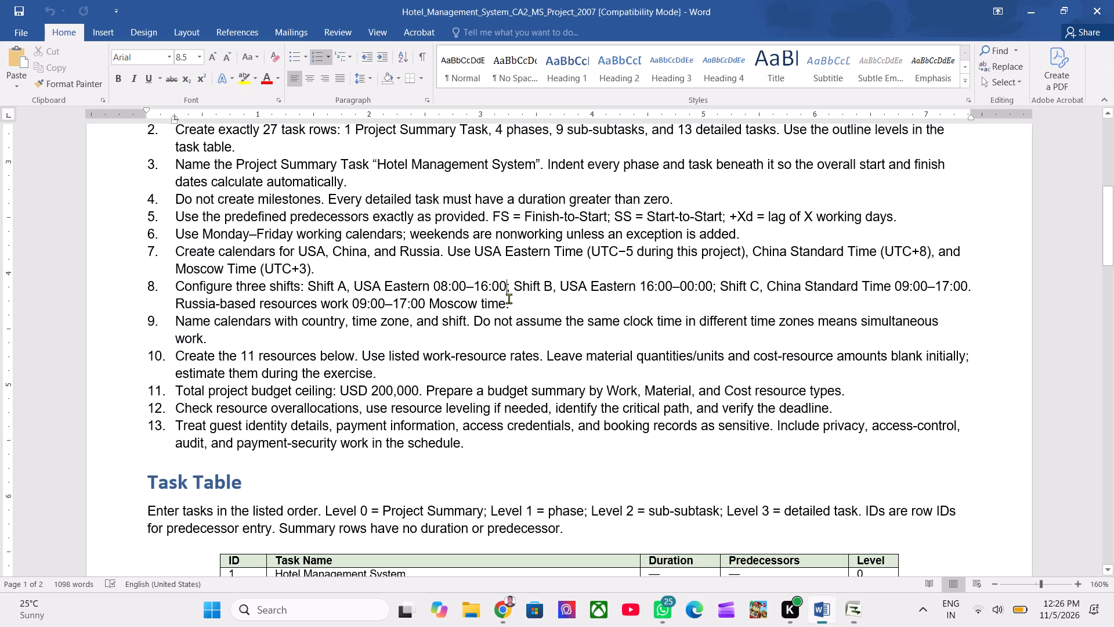
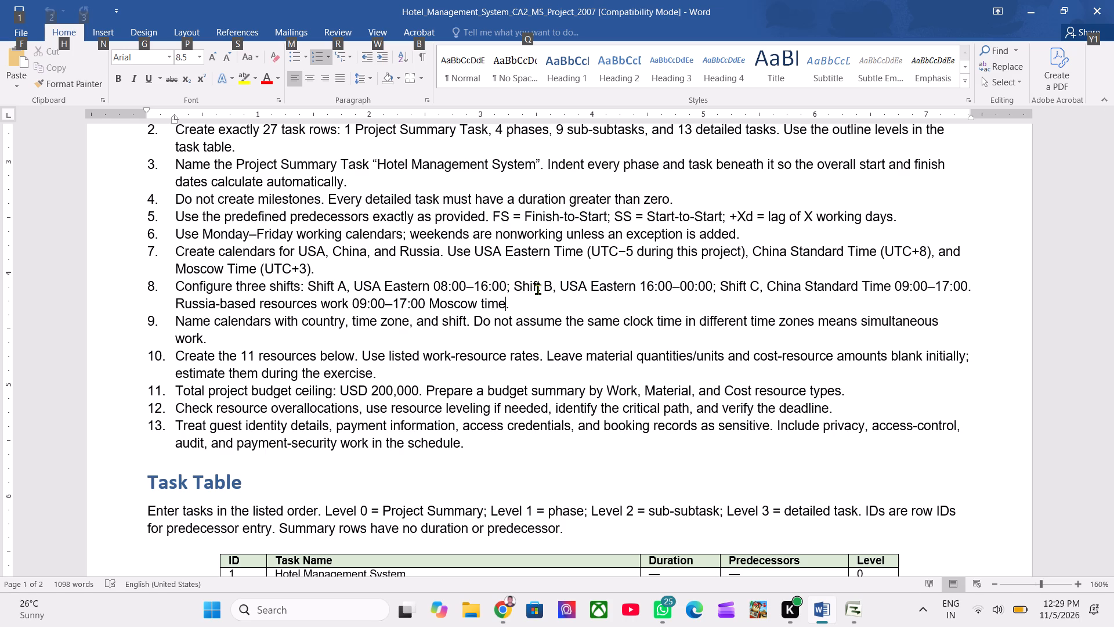
In Microsoft Project, set Monday to Friday of the USA Eastern 08:00–16:00 calendar's default work week to 8:00 AM–4:00 PM.
{"action": "key", "text": "alt+Tab"}
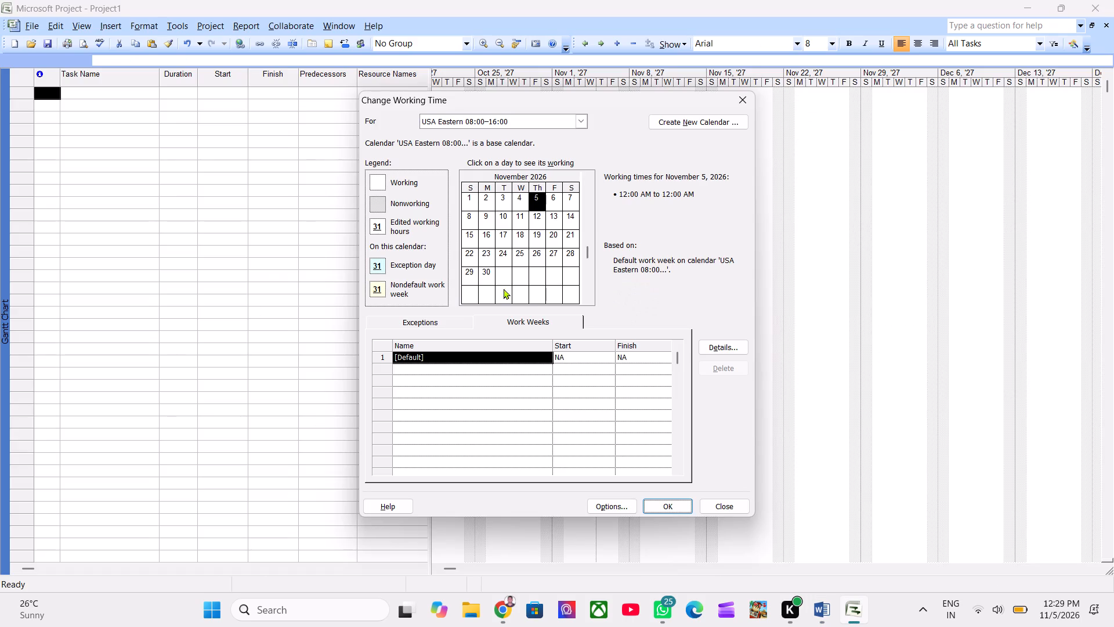
{"action": "left_click", "coordinate": [557, 316]}
{"action": "left_click", "coordinate": [529, 320]}
{"action": "left_click", "coordinate": [724, 349]}
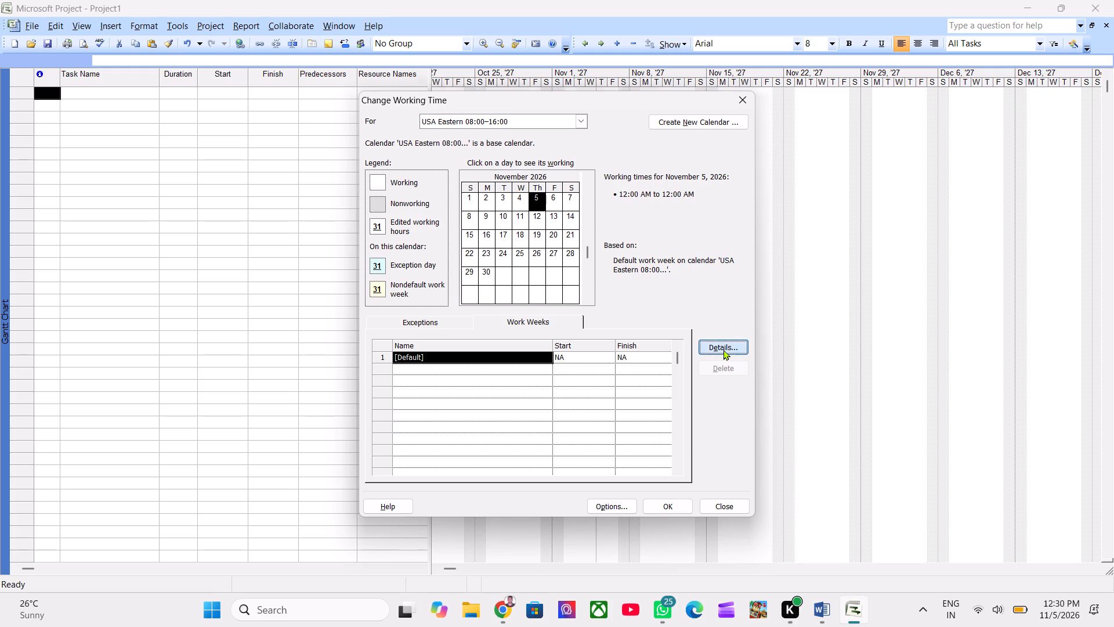
{"action": "left_click_drag", "start_coordinate": [466, 283], "coordinate": [464, 320]}
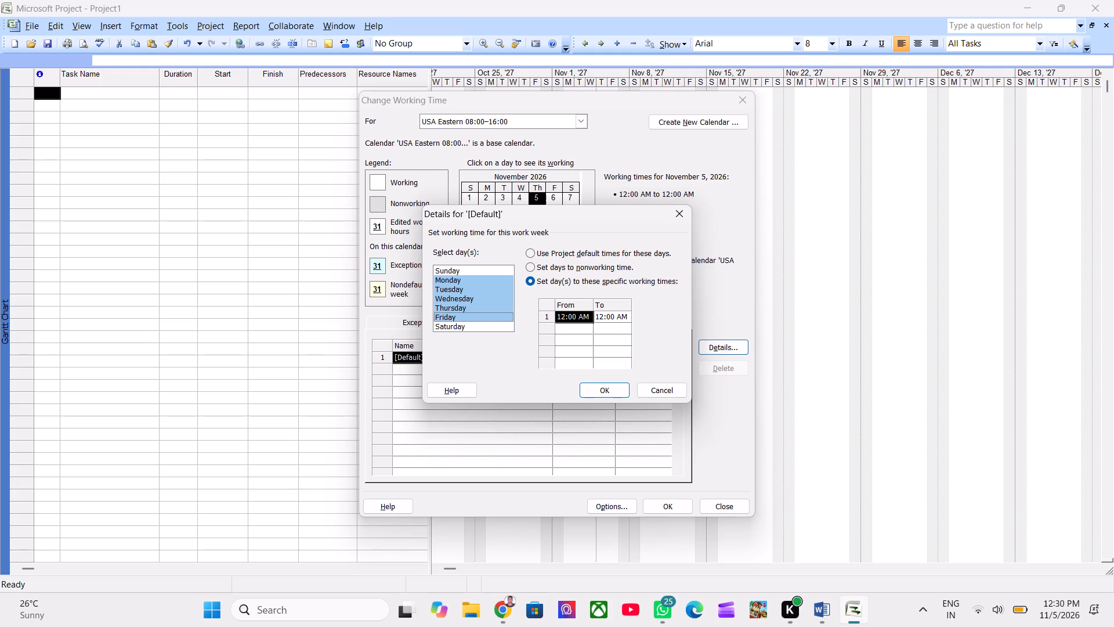
{"action": "key", "text": "8"}
{"action": "key", "text": "Tab"}
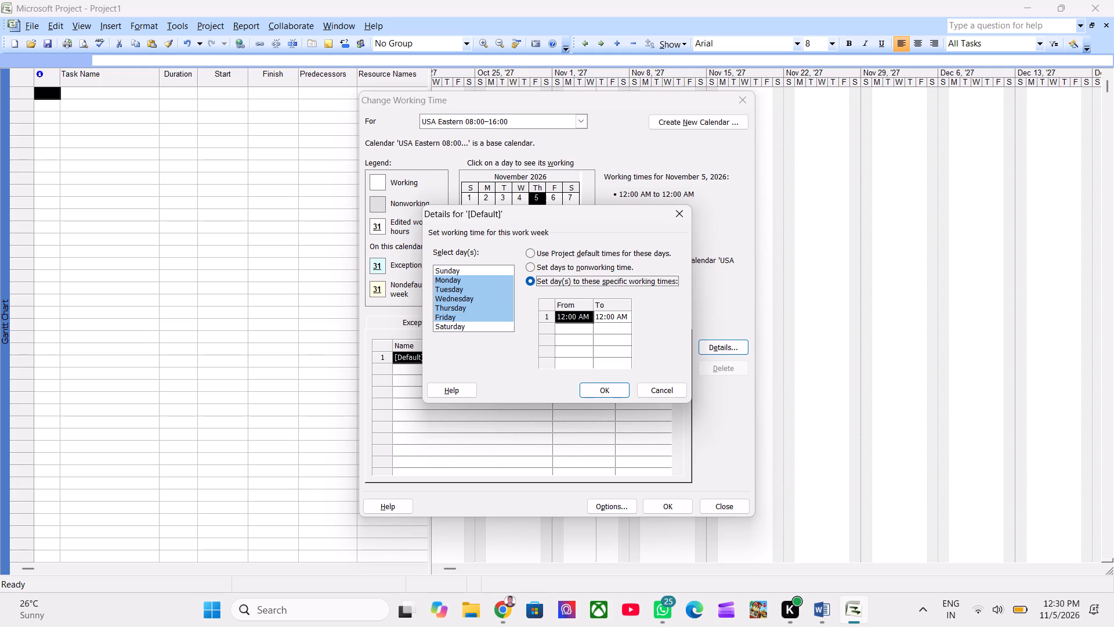
{"action": "left_click", "coordinate": [567, 315]}
{"action": "key", "text": "8"}
{"action": "key", "text": "Tab"}
{"action": "left_click", "coordinate": [620, 314]}
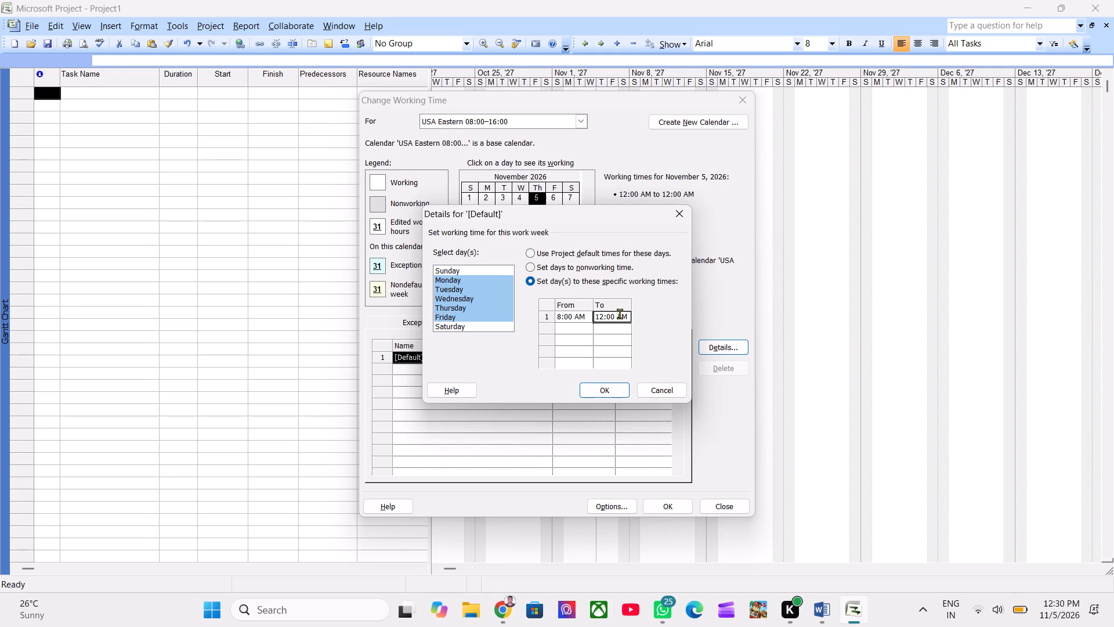
{"action": "type", "text": "16"}
{"action": "left_click", "coordinate": [570, 337]}
{"action": "left_click", "coordinate": [600, 387]}
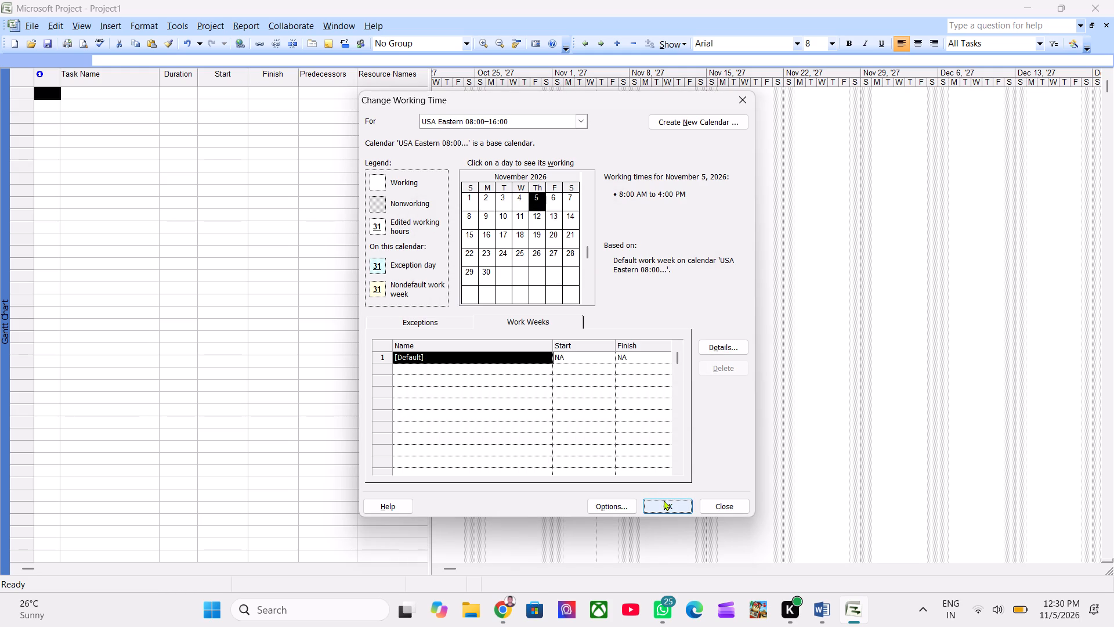
{"action": "left_click", "coordinate": [522, 325]}
{"action": "left_click", "coordinate": [658, 514]}
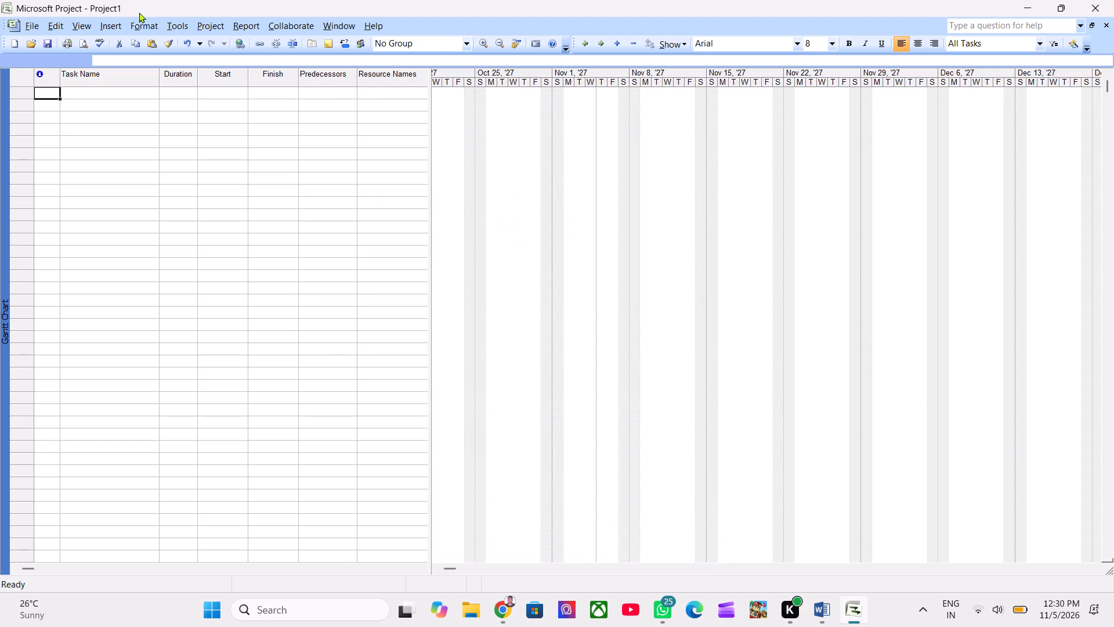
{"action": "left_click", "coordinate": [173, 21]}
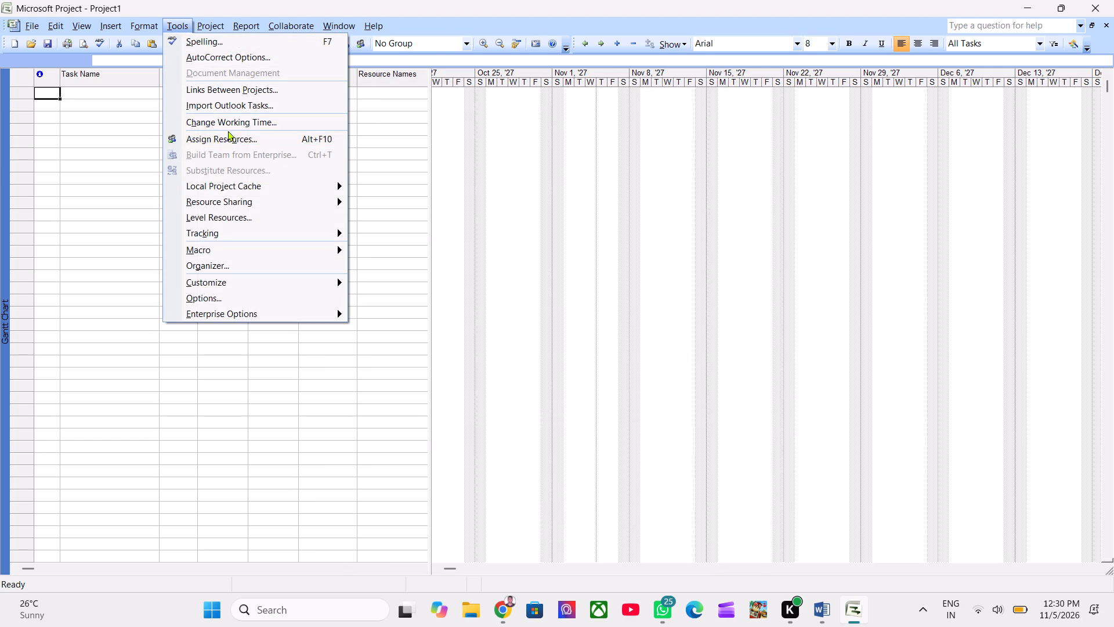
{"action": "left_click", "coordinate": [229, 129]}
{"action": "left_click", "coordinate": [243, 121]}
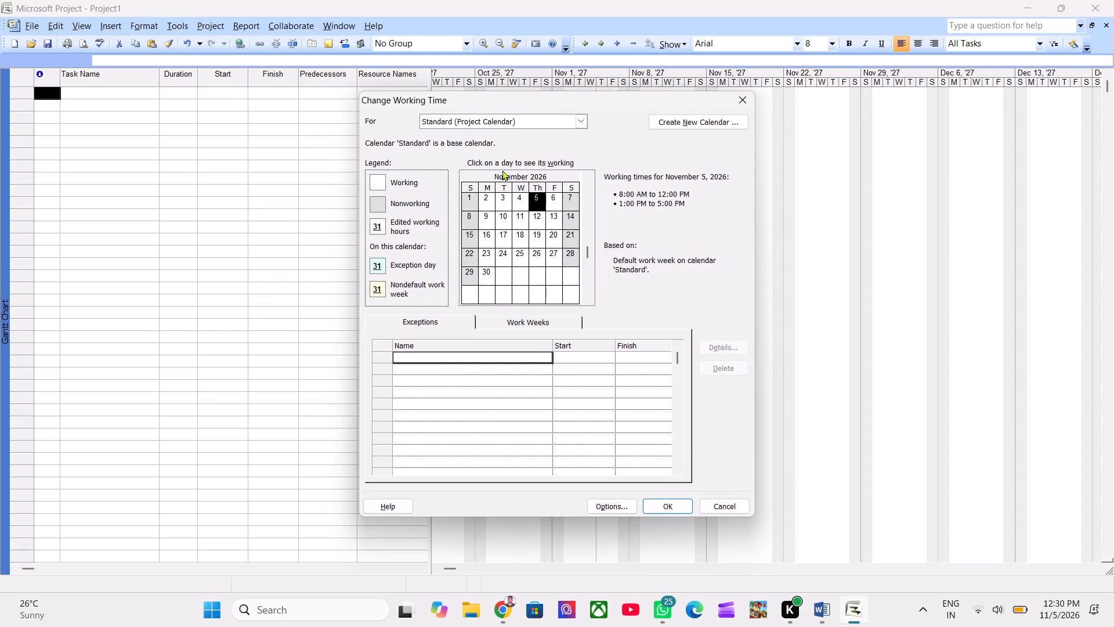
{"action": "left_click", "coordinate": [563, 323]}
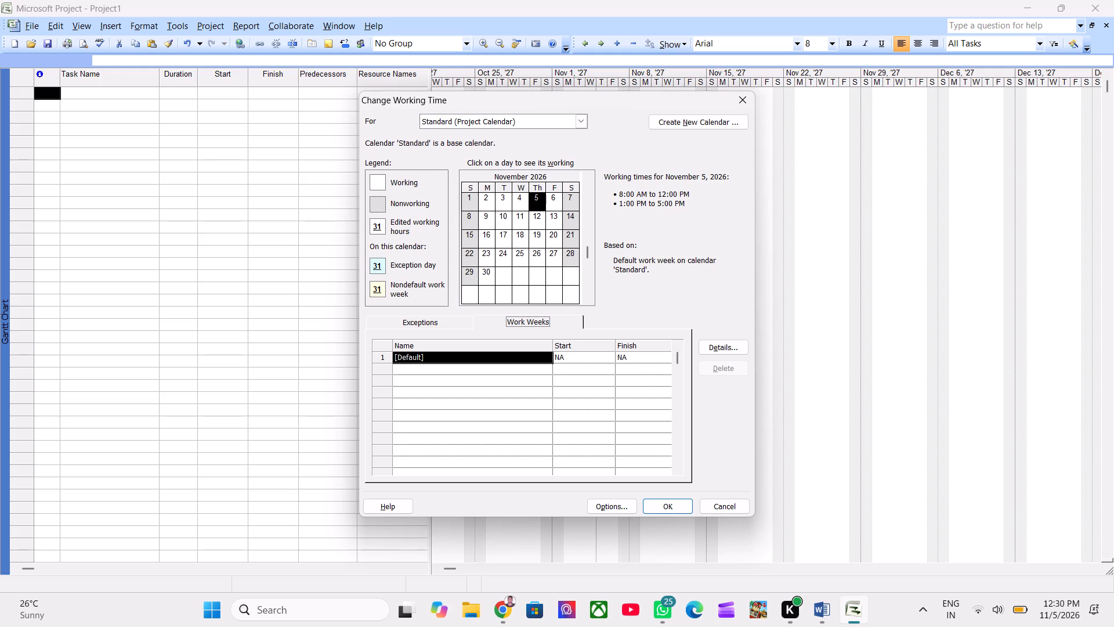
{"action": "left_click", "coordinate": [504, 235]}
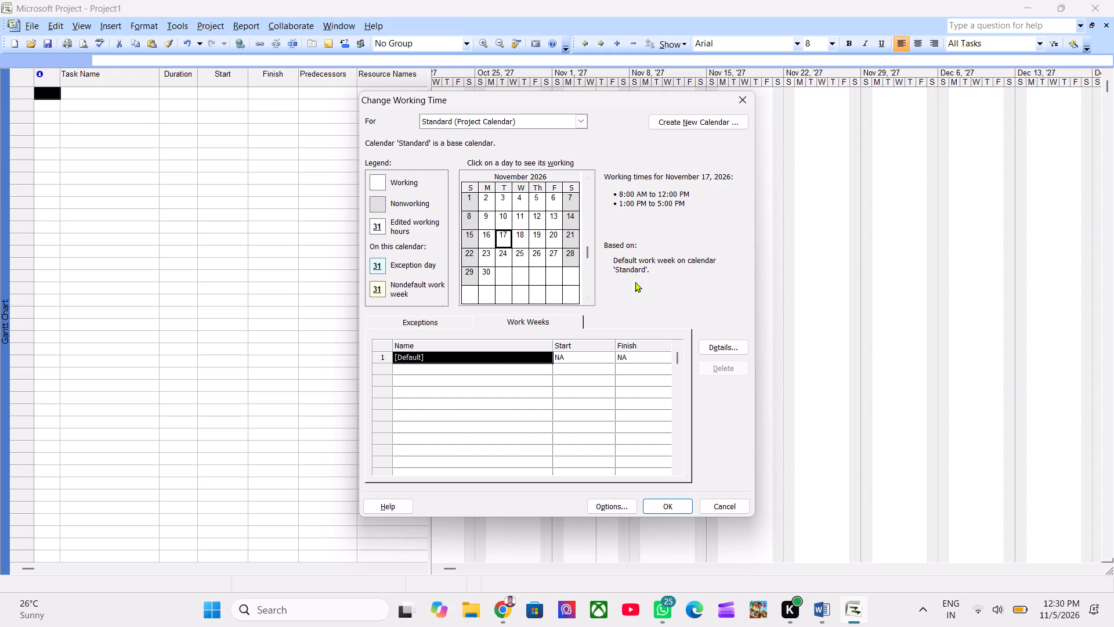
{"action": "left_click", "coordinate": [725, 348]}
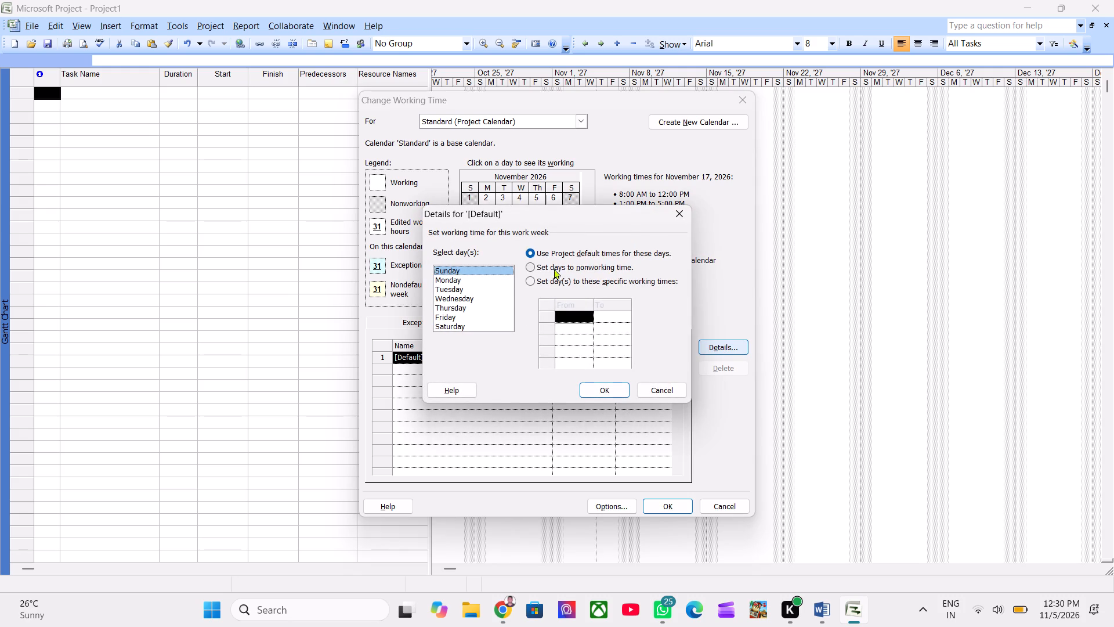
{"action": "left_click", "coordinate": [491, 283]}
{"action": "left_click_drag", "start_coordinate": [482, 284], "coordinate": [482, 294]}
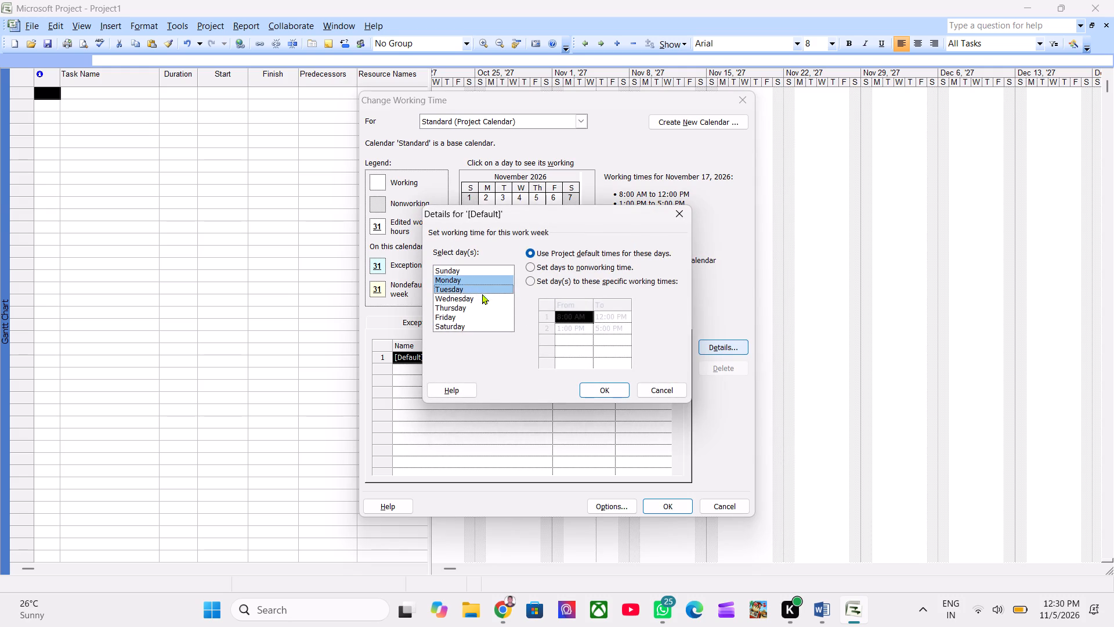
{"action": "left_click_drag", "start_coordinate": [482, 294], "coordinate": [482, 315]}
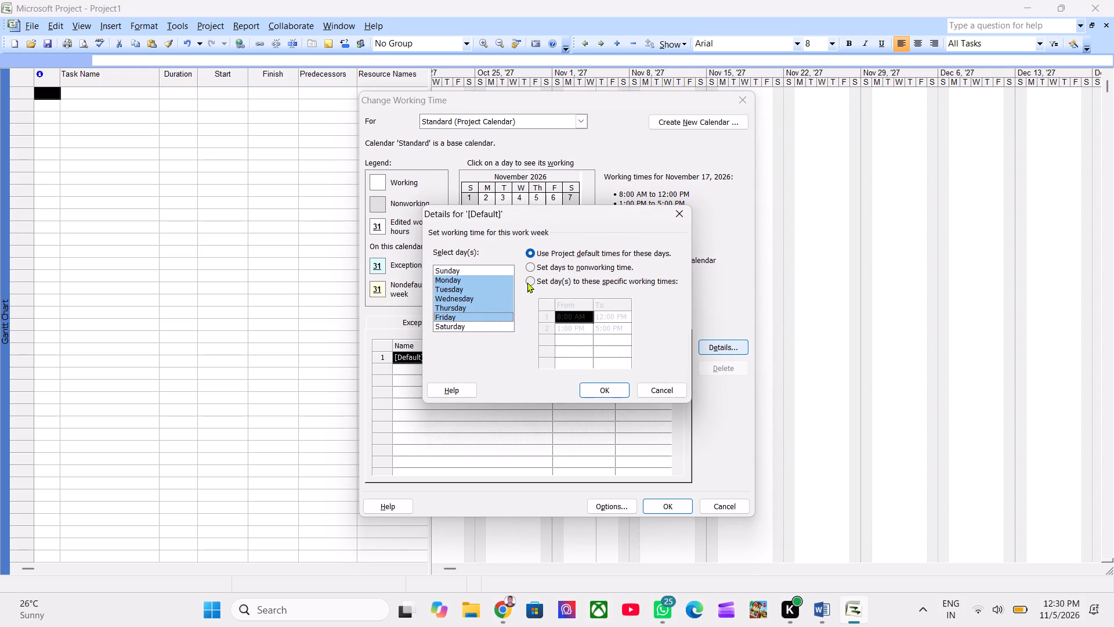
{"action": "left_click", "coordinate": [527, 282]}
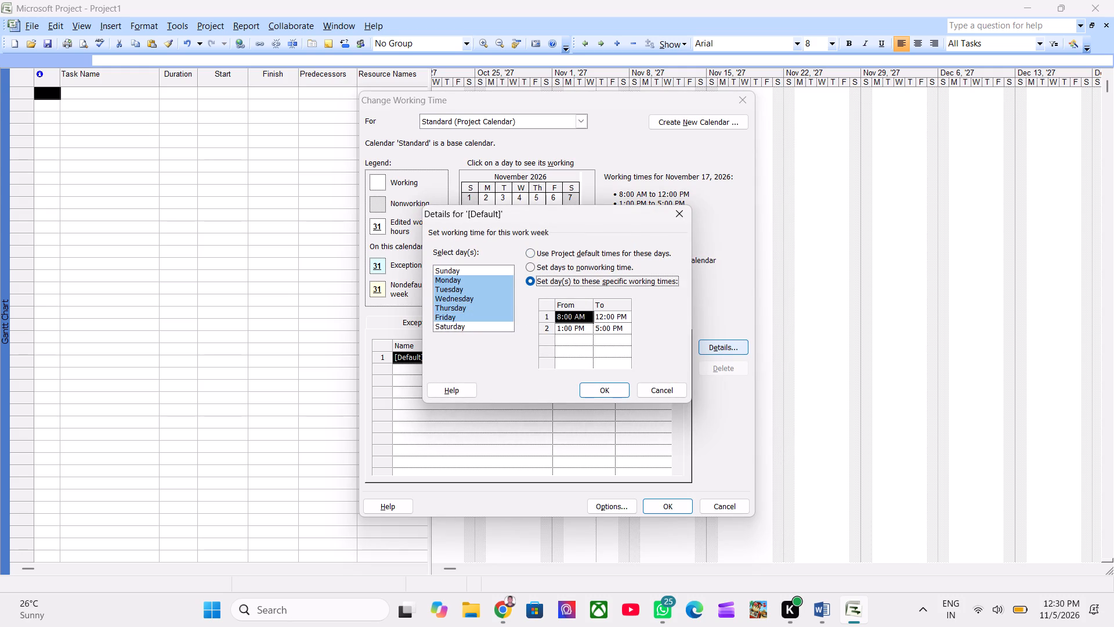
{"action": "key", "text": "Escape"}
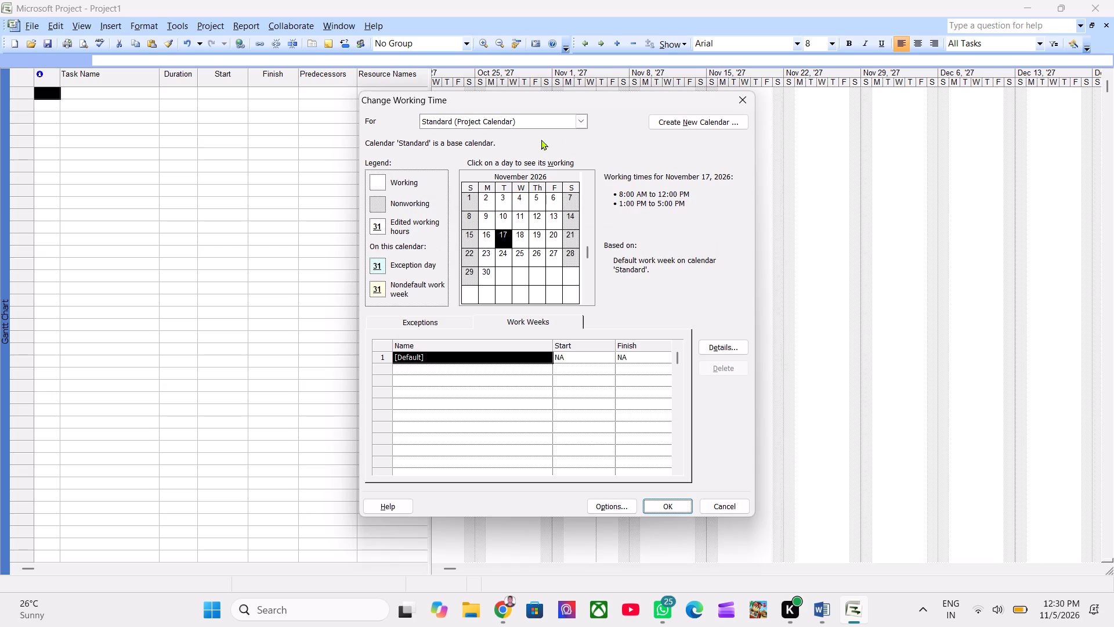
Review the November dates and the default Monday to Friday working times of the USA Eastern 08:00–16:00 calendar.
{"action": "left_click", "coordinate": [578, 127]}
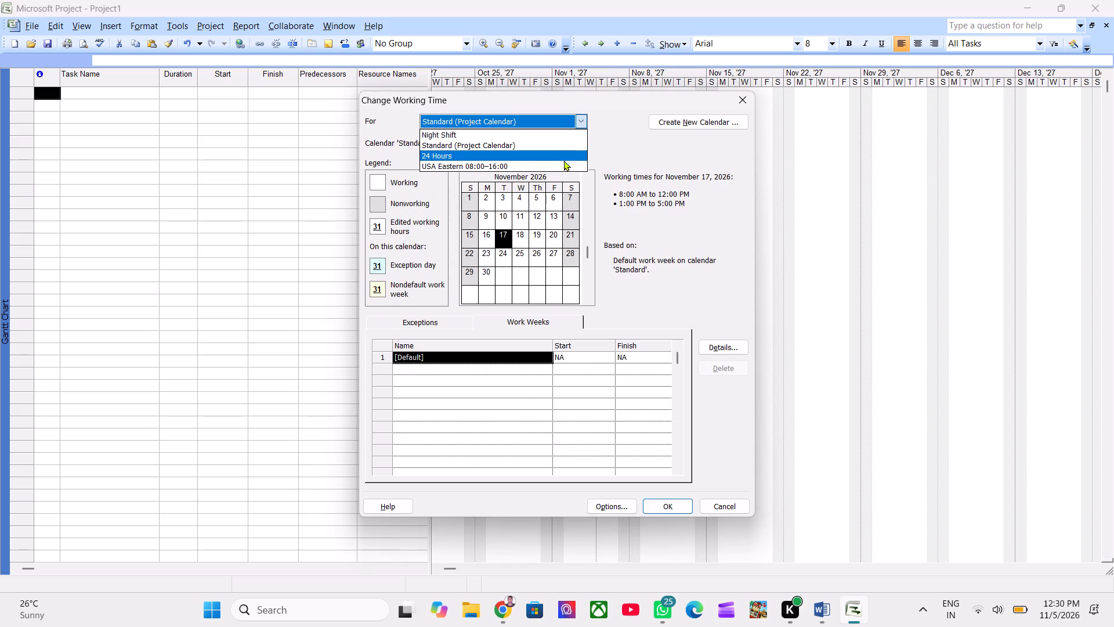
{"action": "left_click", "coordinate": [564, 161]}
{"action": "left_click", "coordinate": [523, 241]}
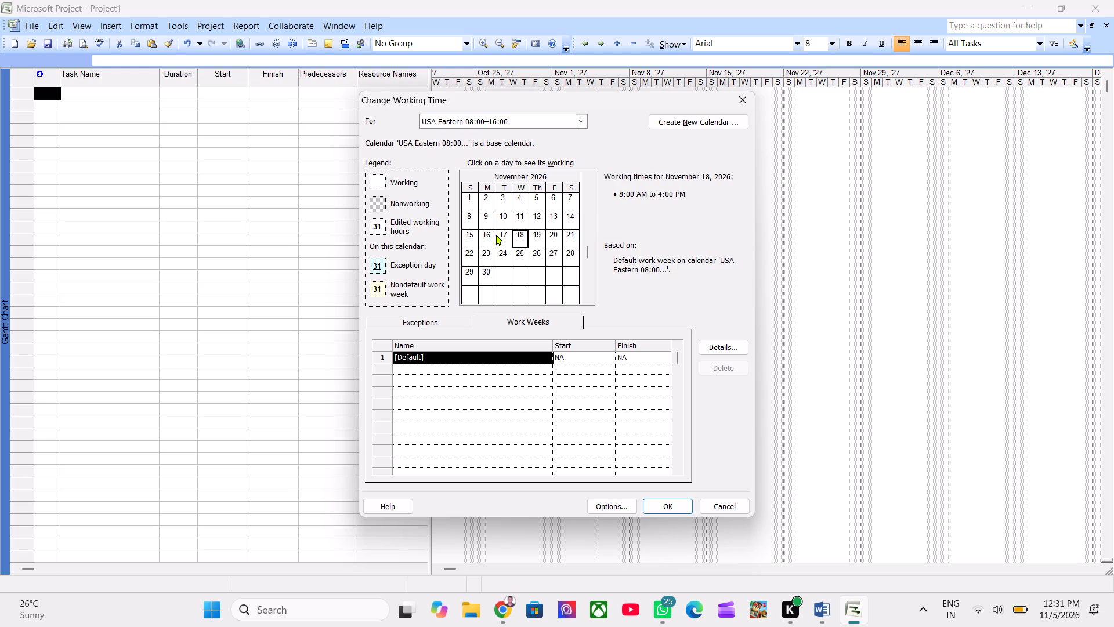
{"action": "left_click", "coordinate": [505, 239]}
{"action": "left_click", "coordinate": [538, 320]}
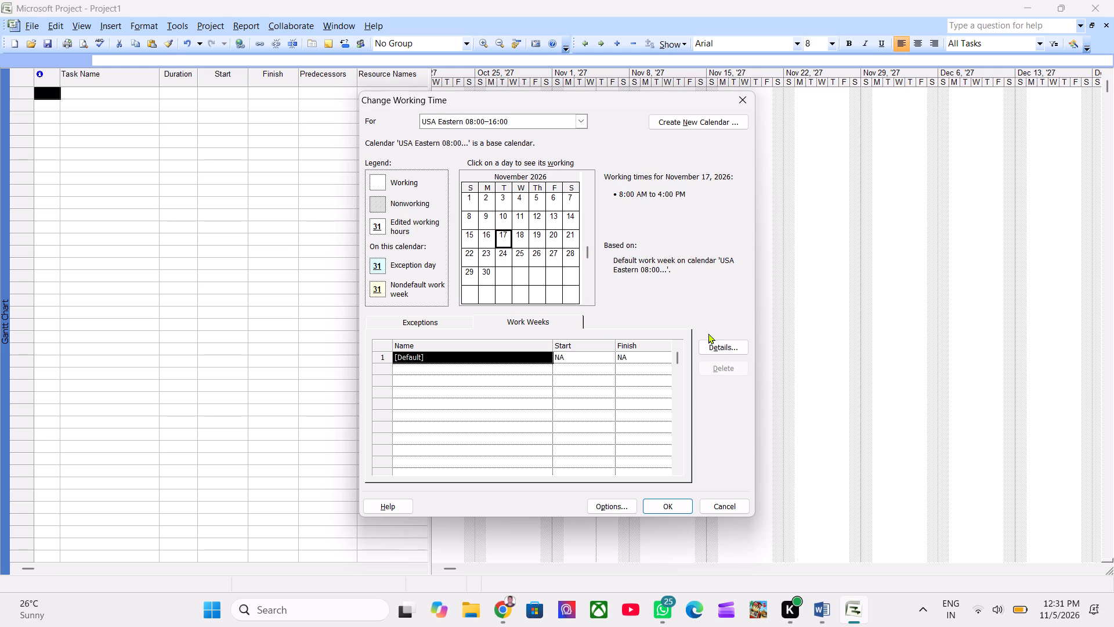
{"action": "left_click", "coordinate": [718, 341]}
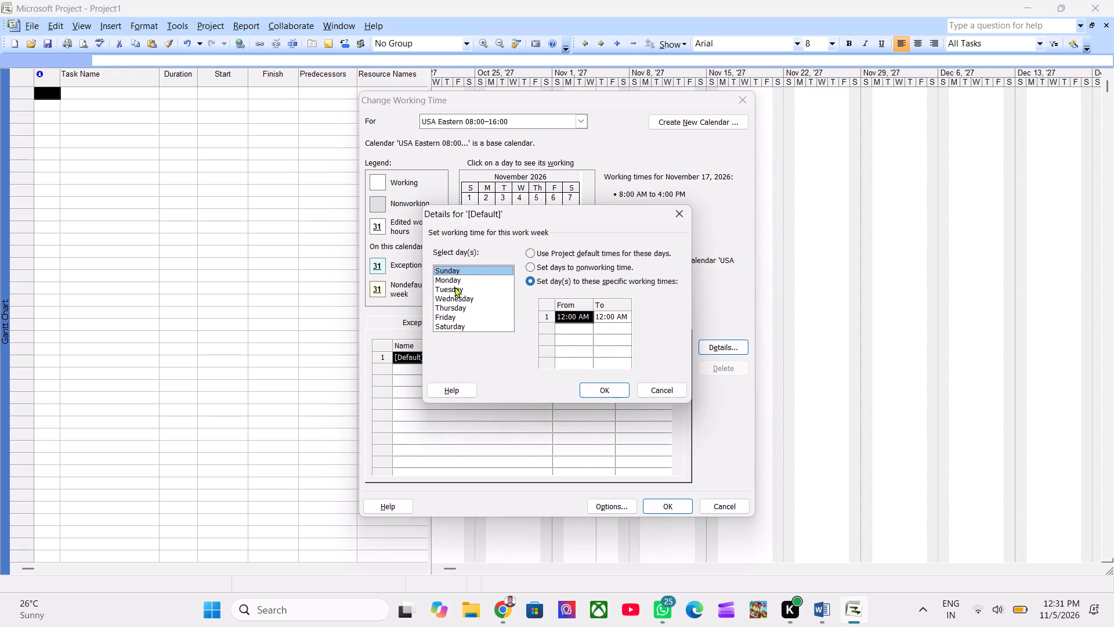
{"action": "left_click_drag", "start_coordinate": [454, 280], "coordinate": [461, 320]}
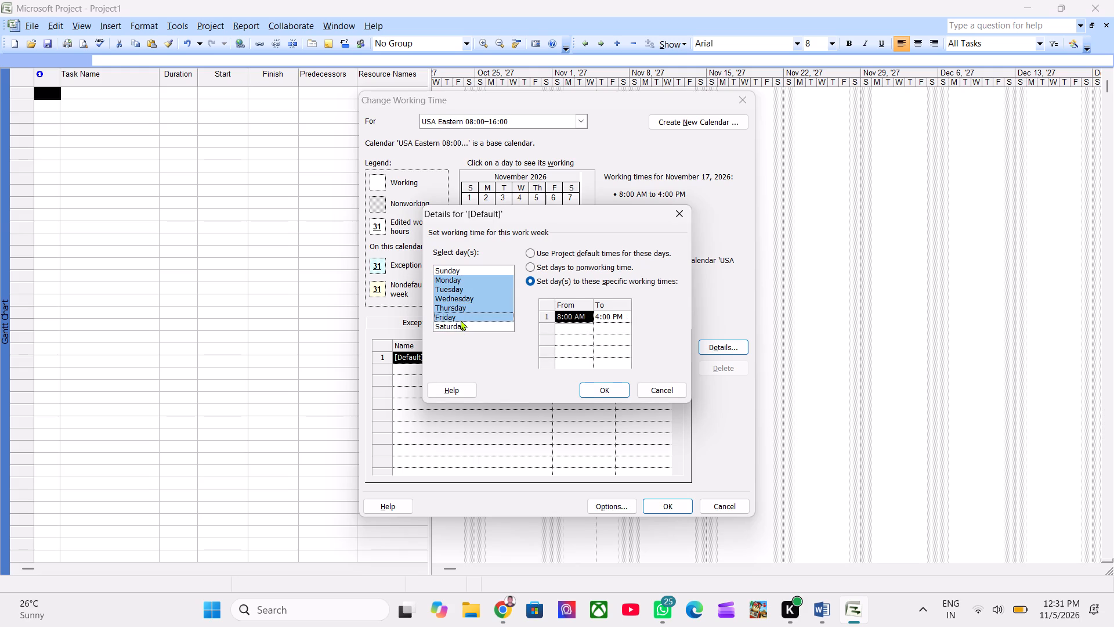
{"action": "key", "text": "ctrl+c"}
{"action": "key", "text": "ctrl+c"}
{"action": "key", "text": "ctrl+c"}
{"action": "left_click", "coordinate": [469, 309]}
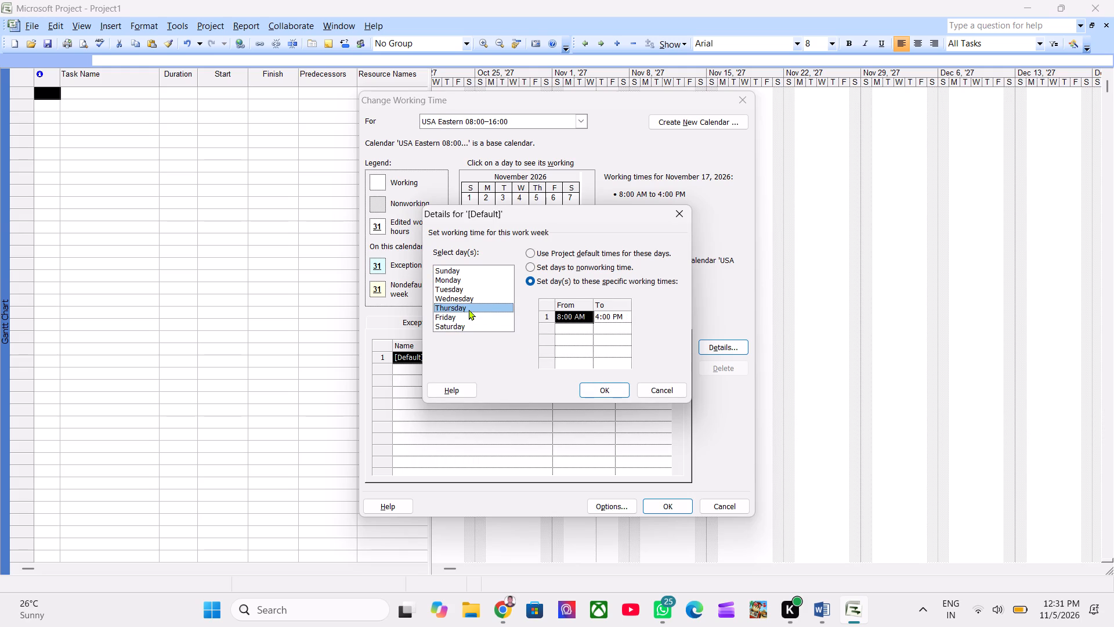
{"action": "left_click_drag", "start_coordinate": [461, 276], "coordinate": [461, 279]}
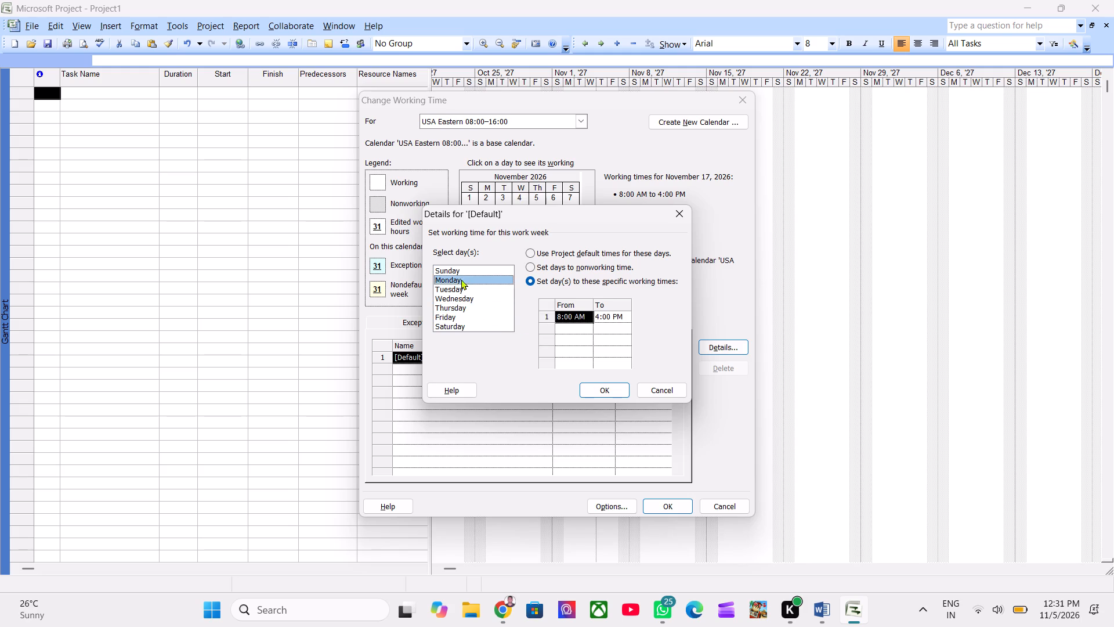
{"action": "left_click_drag", "start_coordinate": [461, 279], "coordinate": [465, 312]}
{"action": "left_click_drag", "start_coordinate": [466, 317], "coordinate": [466, 303]}
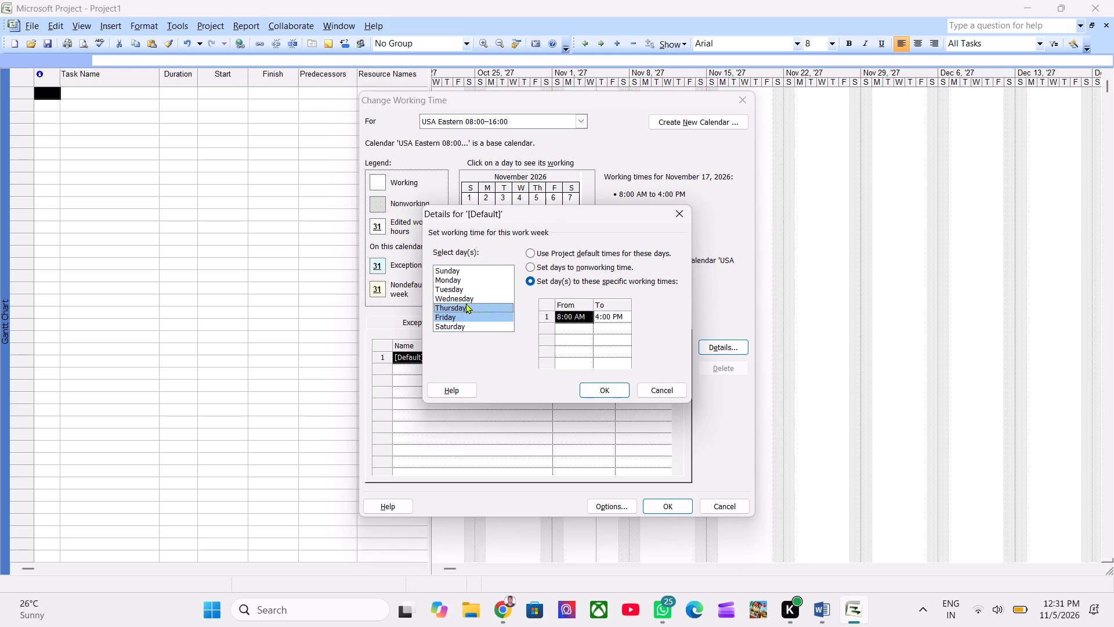
{"action": "left_click_drag", "start_coordinate": [466, 303], "coordinate": [468, 278]}
{"action": "left_click", "coordinate": [609, 385]}
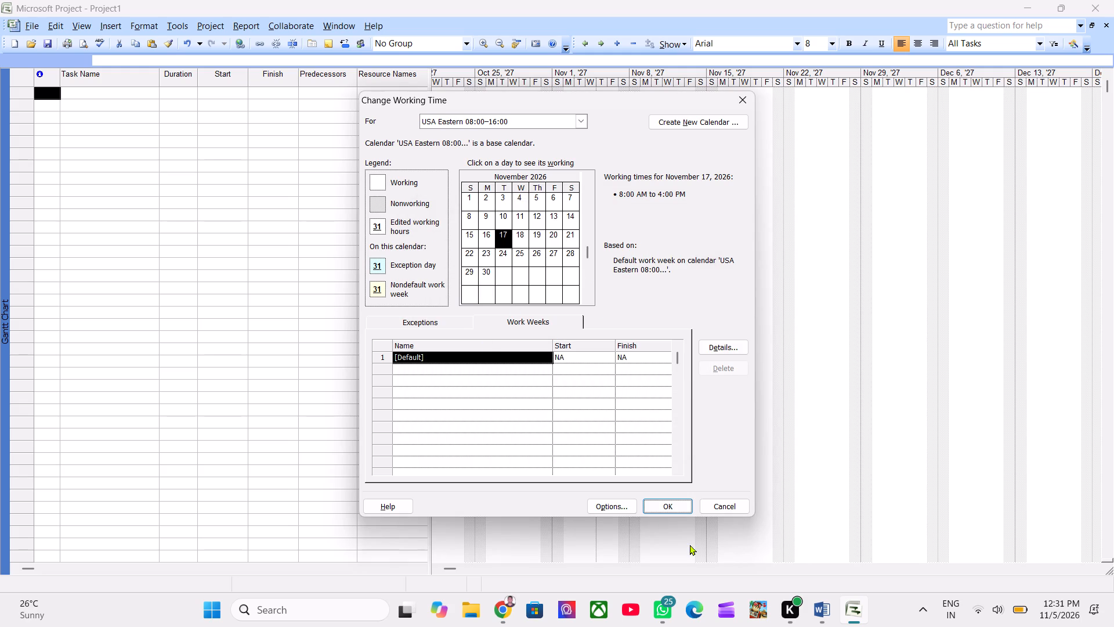
{"action": "left_click", "coordinate": [679, 503]}
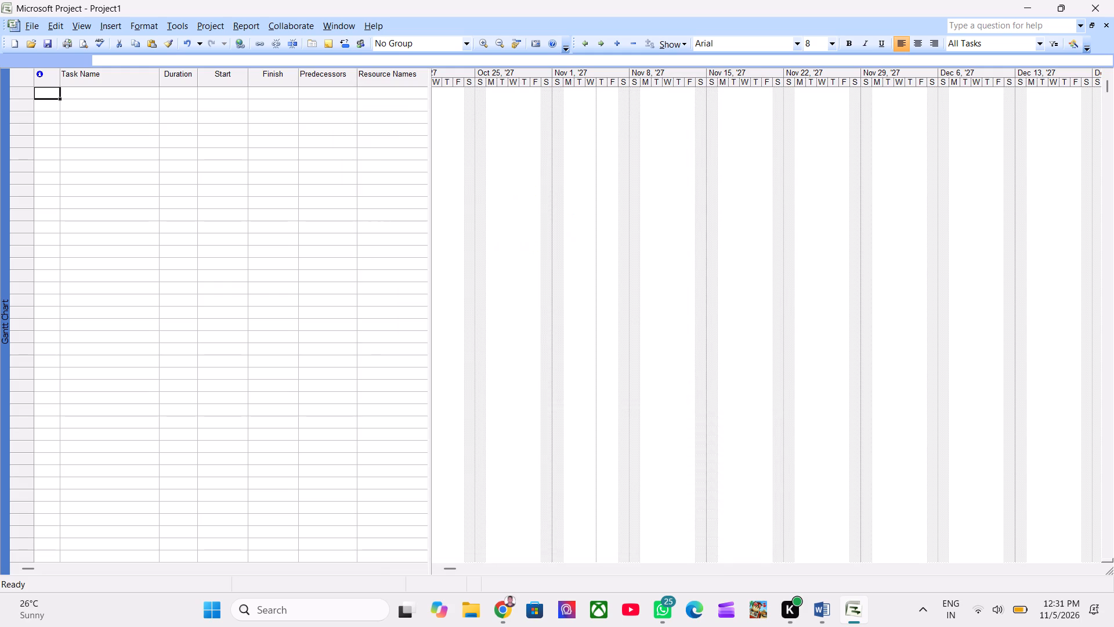
Create a base calendar as a copy of 24 Hours, named with the Shift B text "USA Eastern 16:00–00:00" copied from Word.
{"action": "left_click", "coordinate": [170, 20]}
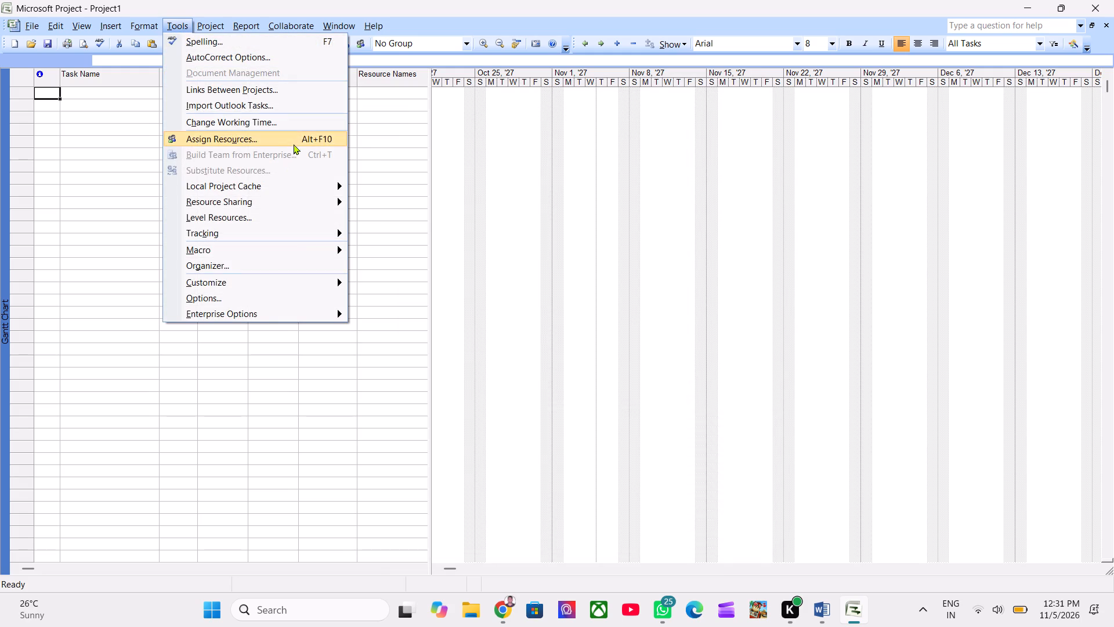
{"action": "left_click", "coordinate": [308, 127]}
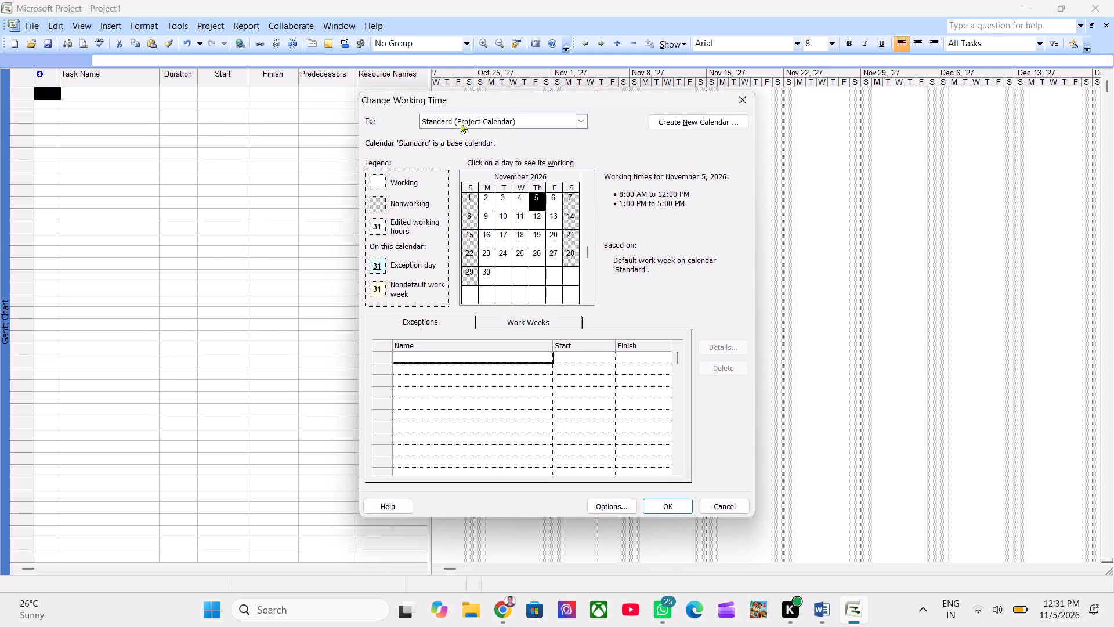
{"action": "left_click", "coordinate": [461, 124]}
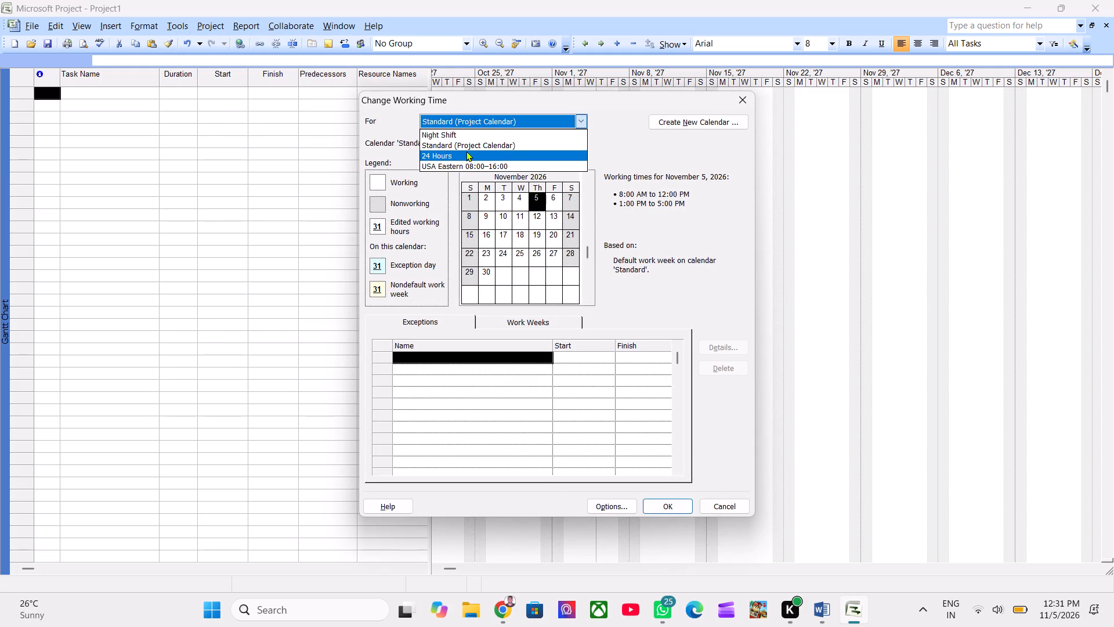
{"action": "left_click", "coordinate": [466, 151]}
{"action": "left_click", "coordinate": [675, 127]}
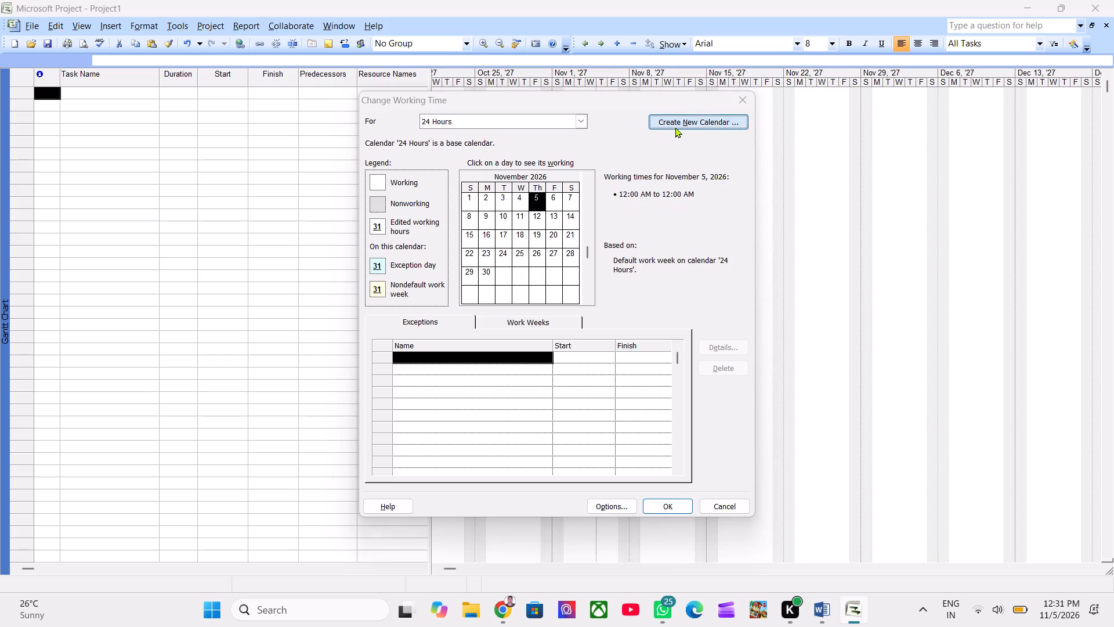
{"action": "key", "text": "alt+Tab"}
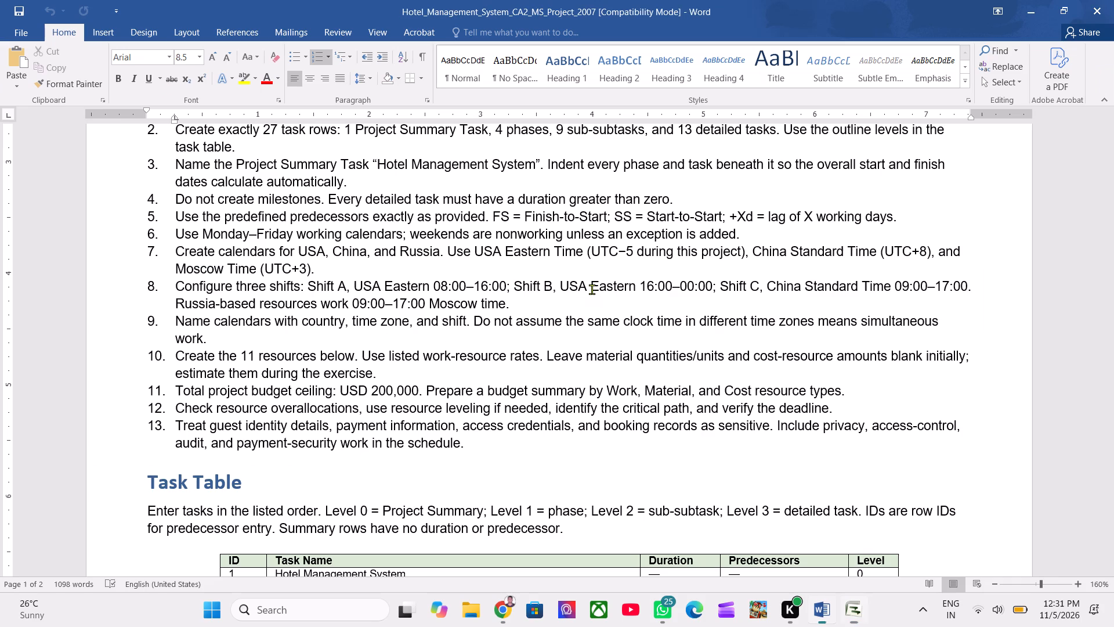
{"action": "left_click_drag", "start_coordinate": [565, 289], "coordinate": [555, 286]}
{"action": "left_click", "coordinate": [555, 286]}
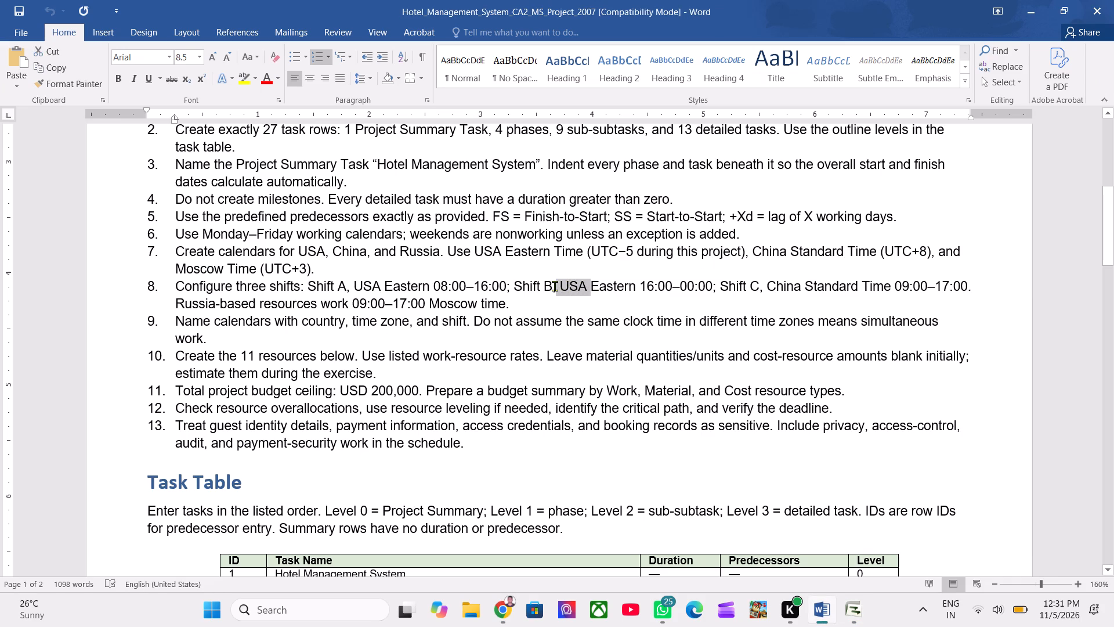
{"action": "left_click_drag", "start_coordinate": [560, 286], "coordinate": [696, 286]}
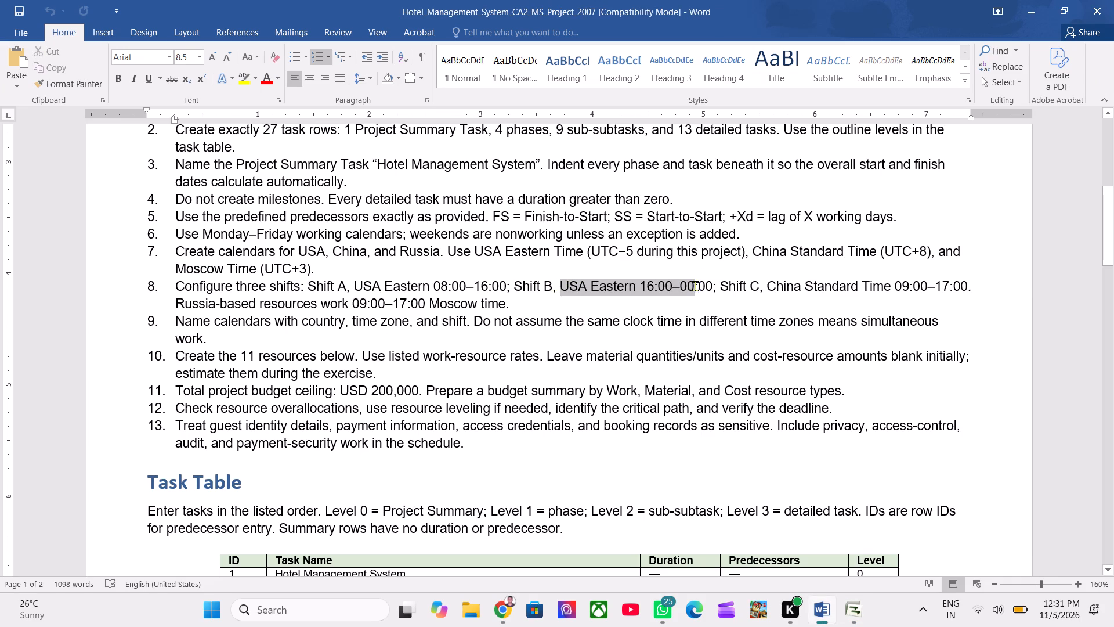
{"action": "left_click_drag", "start_coordinate": [696, 286], "coordinate": [712, 286]}
{"action": "key", "text": "ctrl+c"}
{"action": "key", "text": "ctrl+c"}
{"action": "key", "text": "alt+Tab"}
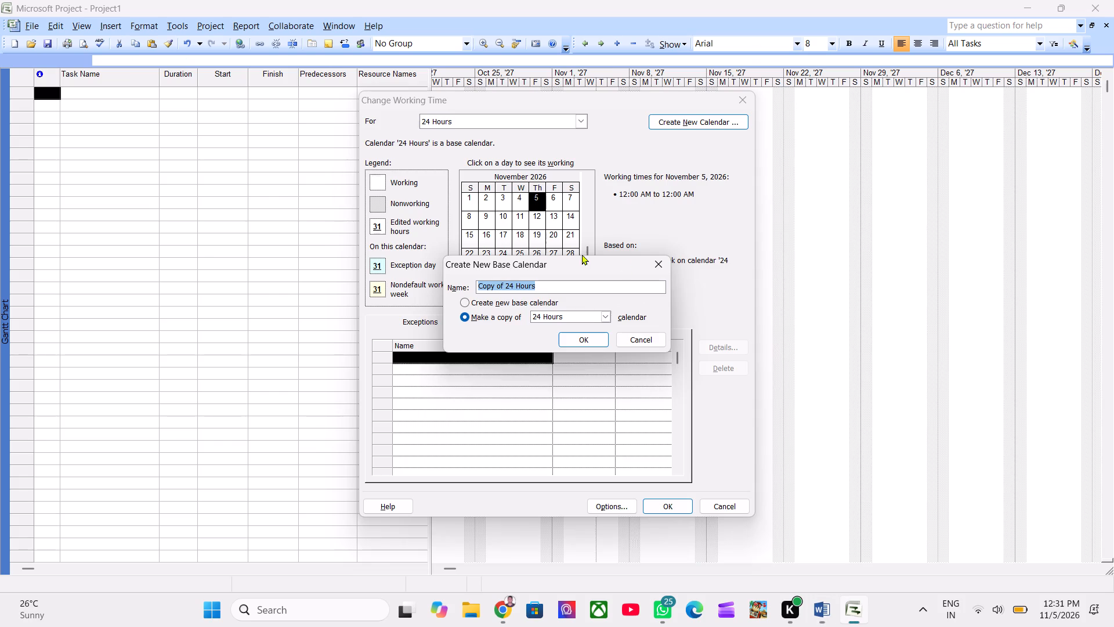
{"action": "key", "text": "ctrl+v"}
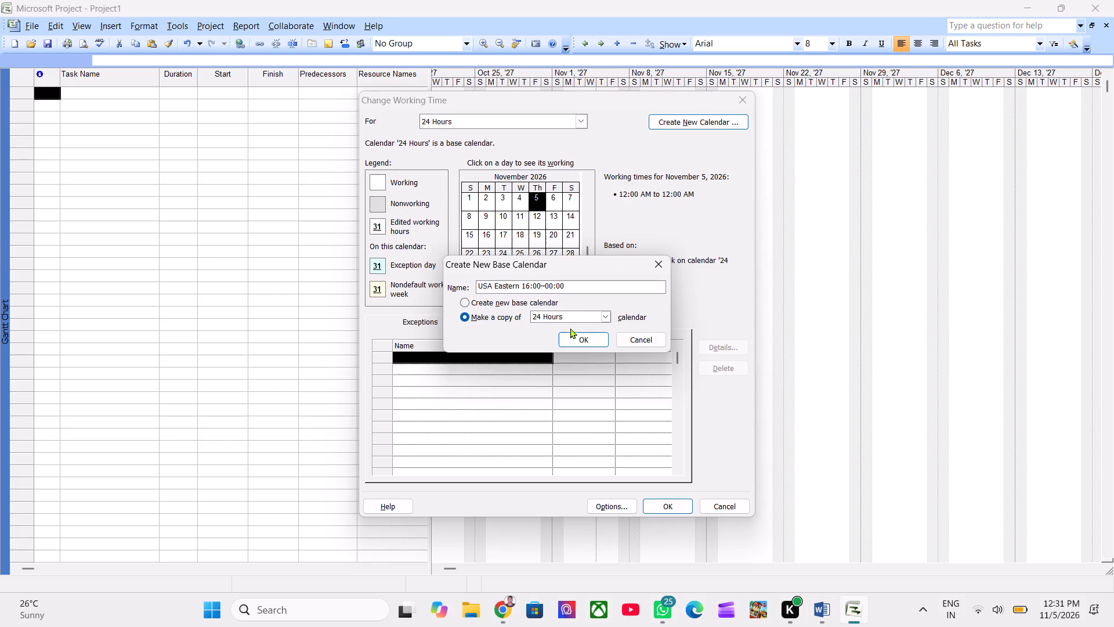
{"action": "left_click", "coordinate": [573, 336]}
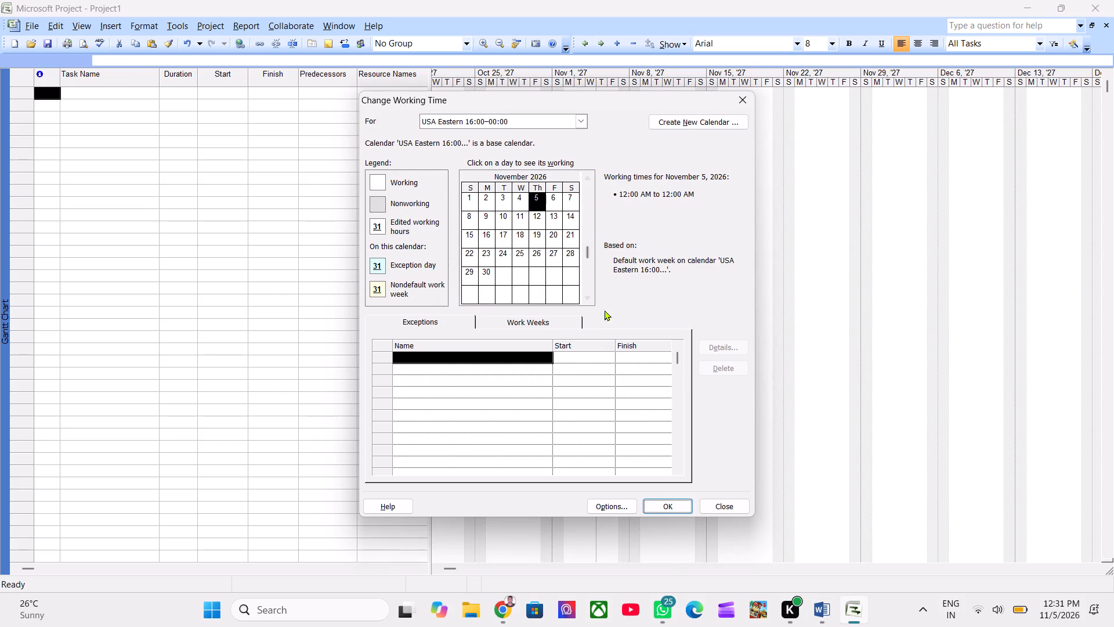
Set Monday to Friday of the USA Eastern 16:00–00:00 calendar's default work week to 4:00 PM–12:00 AM and save the calendar changes.
{"action": "left_click", "coordinate": [551, 318]}
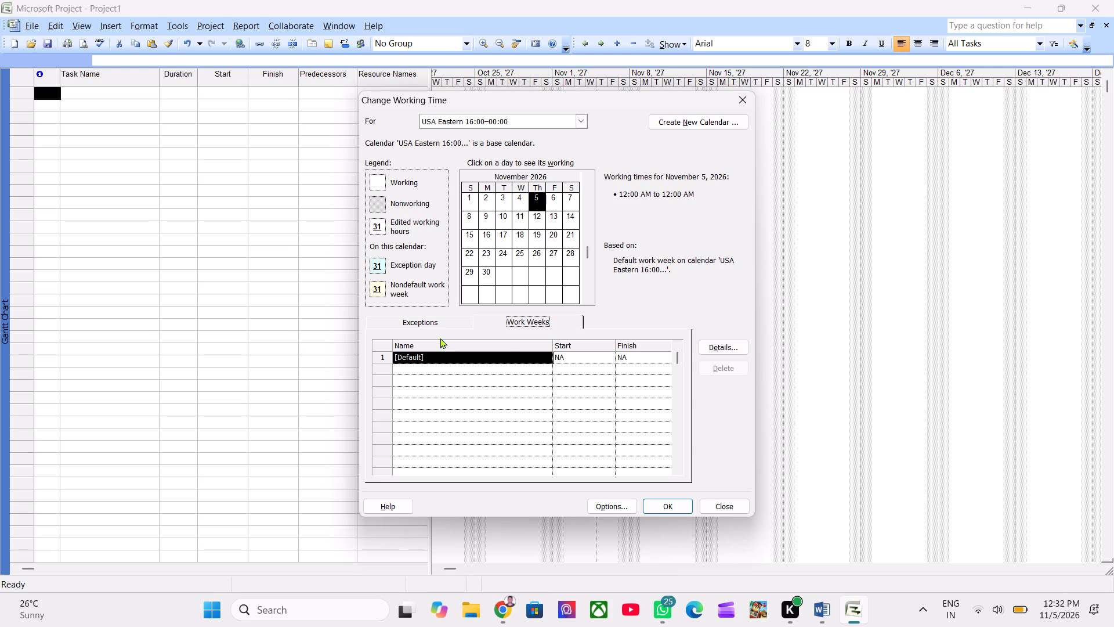
{"action": "left_click", "coordinate": [710, 351]}
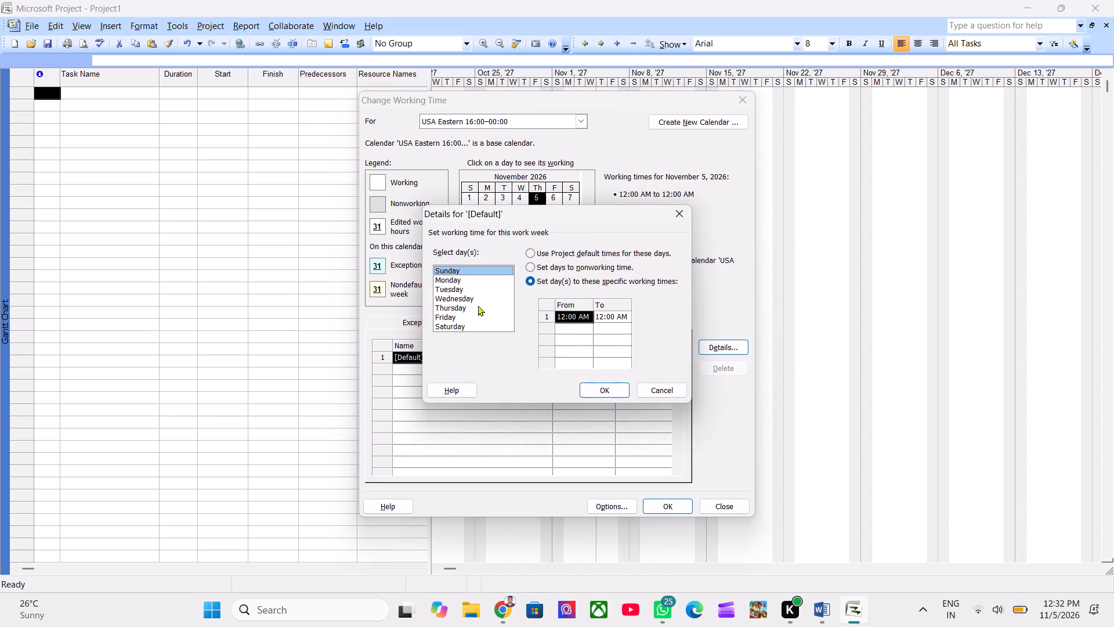
{"action": "left_click_drag", "start_coordinate": [474, 282], "coordinate": [469, 319]}
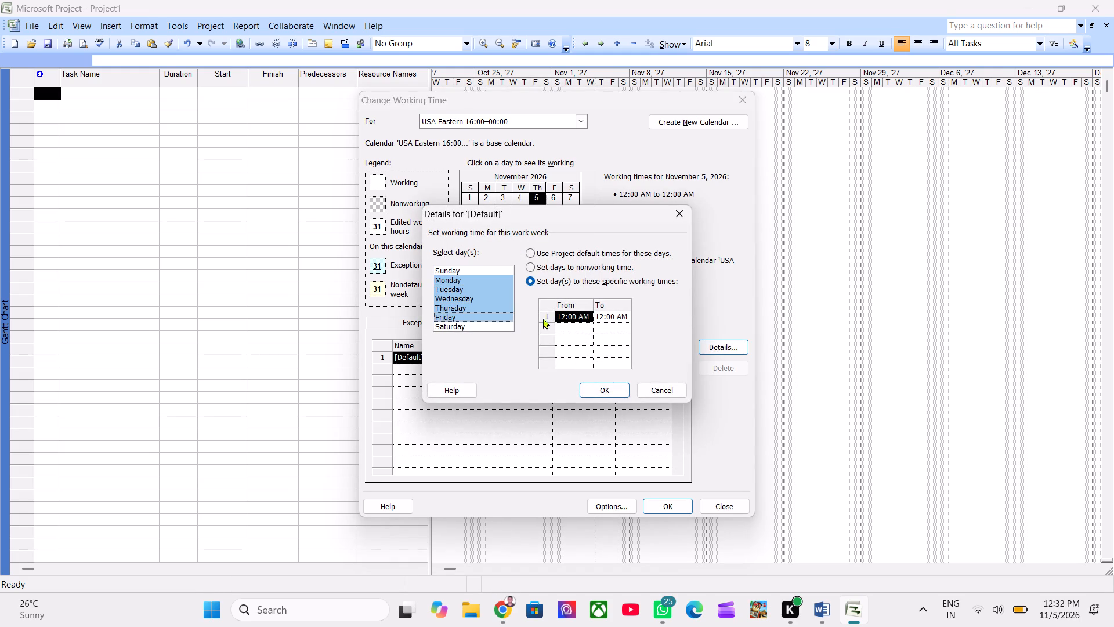
{"action": "left_click", "coordinate": [577, 316]}
{"action": "key", "text": "4"}
{"action": "key", "text": "Tab"}
{"action": "left_click", "coordinate": [609, 315]}
{"action": "type", "text": "16"}
{"action": "key", "text": "BackSpace"}
{"action": "key", "text": "BackSpace"}
{"action": "type", "text": "24"}
{"action": "key", "text": "BackSpace"}
{"action": "key", "text": "BackSpace"}
{"action": "key", "text": "BackSpace"}
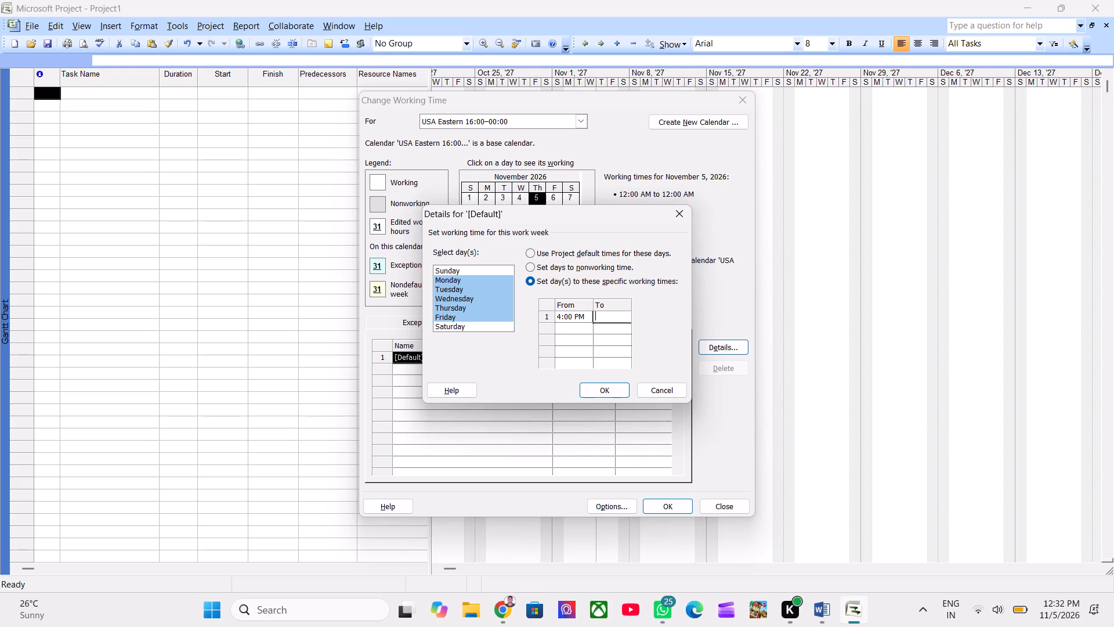
{"action": "type", "text": "00"}
{"action": "left_click", "coordinate": [554, 330]}
{"action": "left_click", "coordinate": [602, 392]}
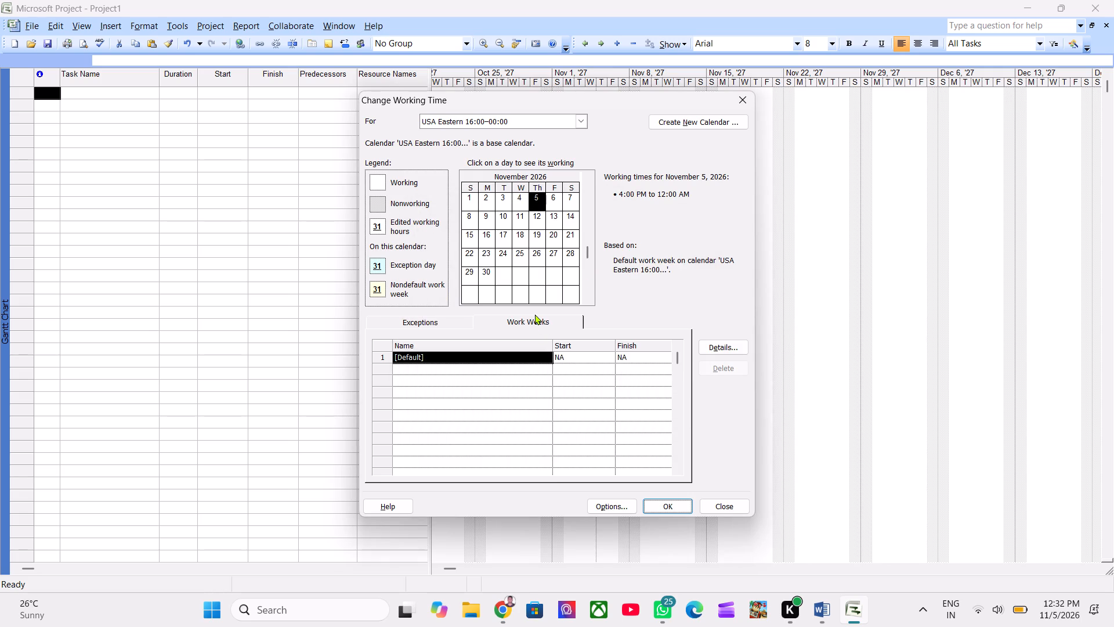
{"action": "left_click", "coordinate": [668, 511]}
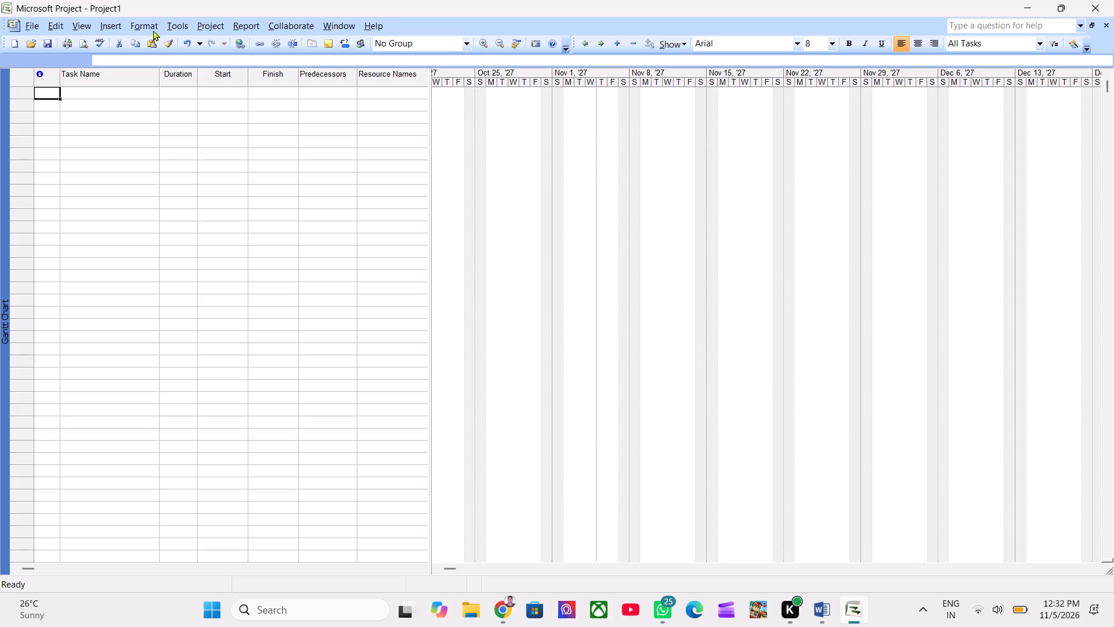
Create a base calendar as a copy of 24 Hours, named with the Shift C text "China Standard Time 09:00–17:00" copied from Word.
{"action": "left_click", "coordinate": [164, 27]}
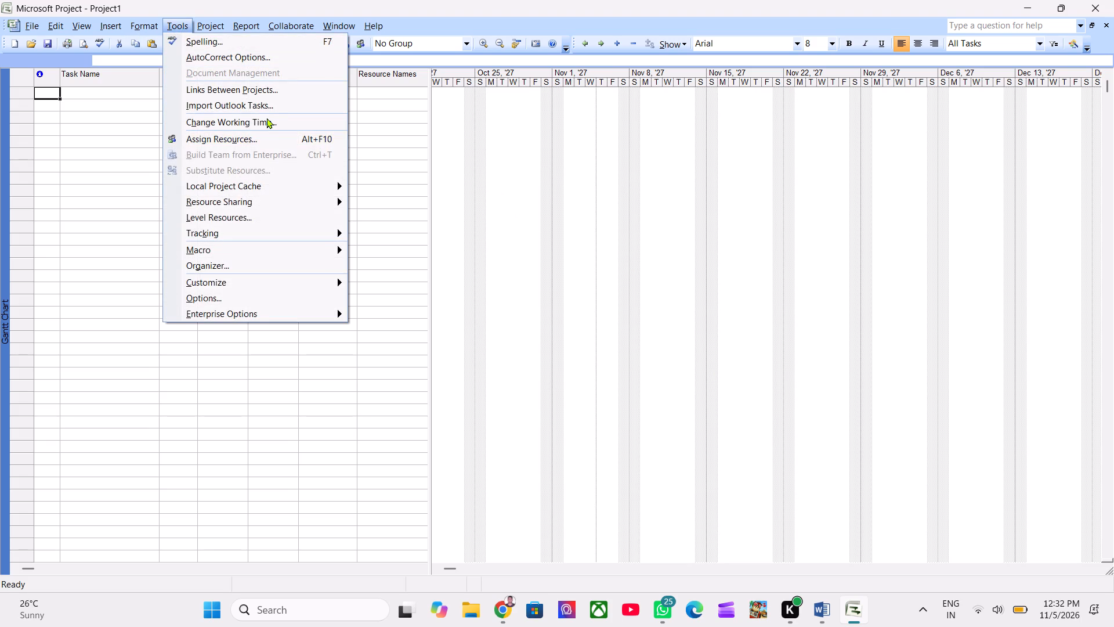
{"action": "left_click", "coordinate": [267, 118]}
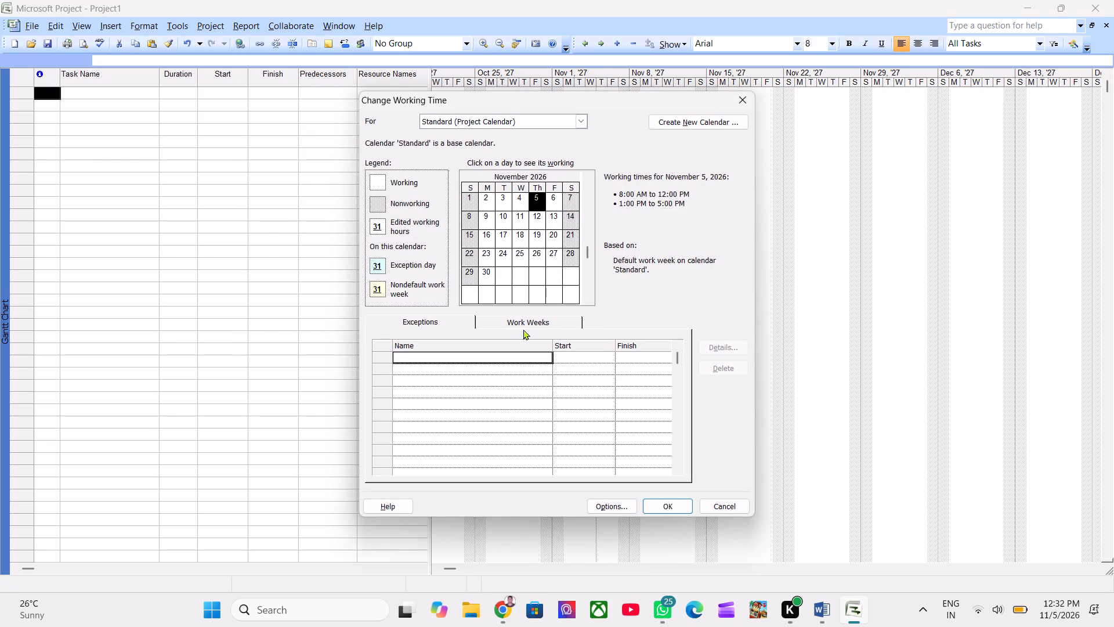
{"action": "left_click", "coordinate": [528, 326]}
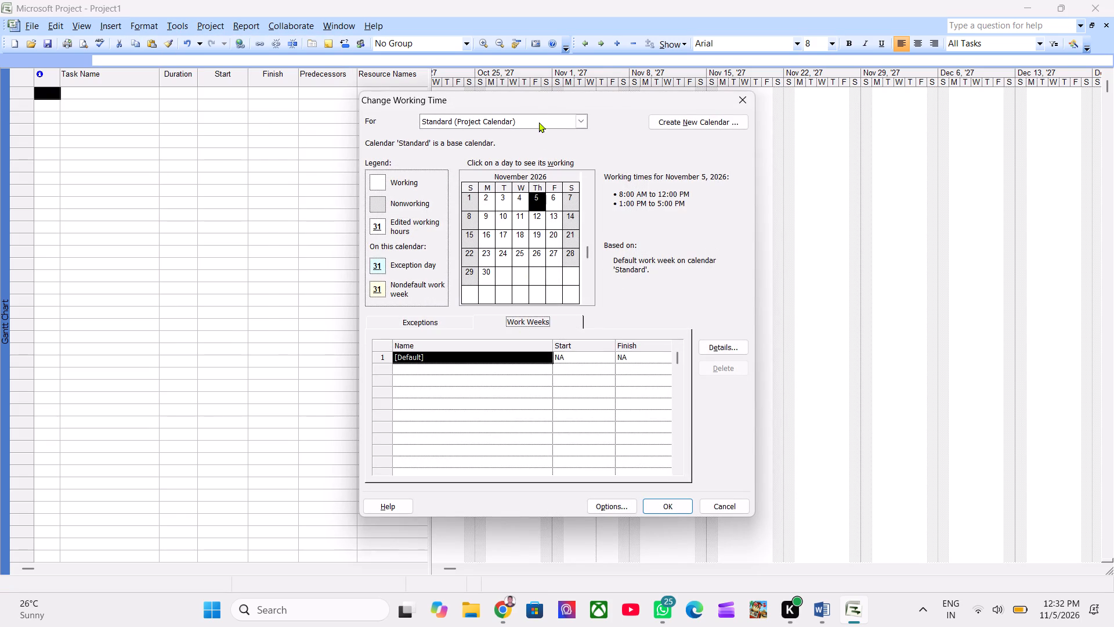
{"action": "key", "text": "alt+Tab"}
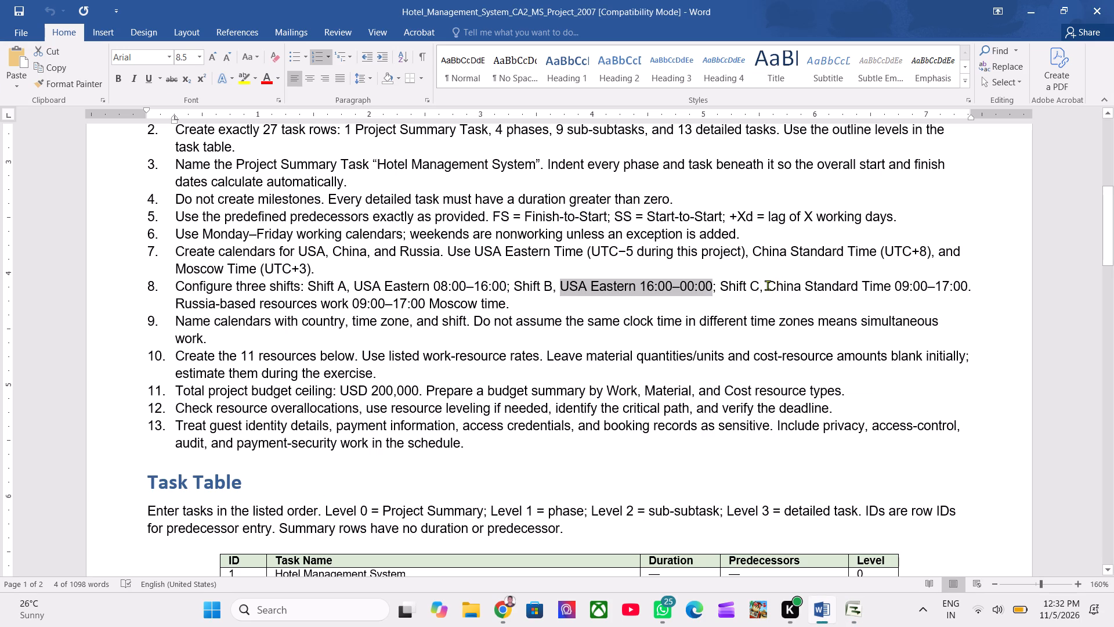
{"action": "left_click_drag", "start_coordinate": [768, 286], "coordinate": [895, 286]}
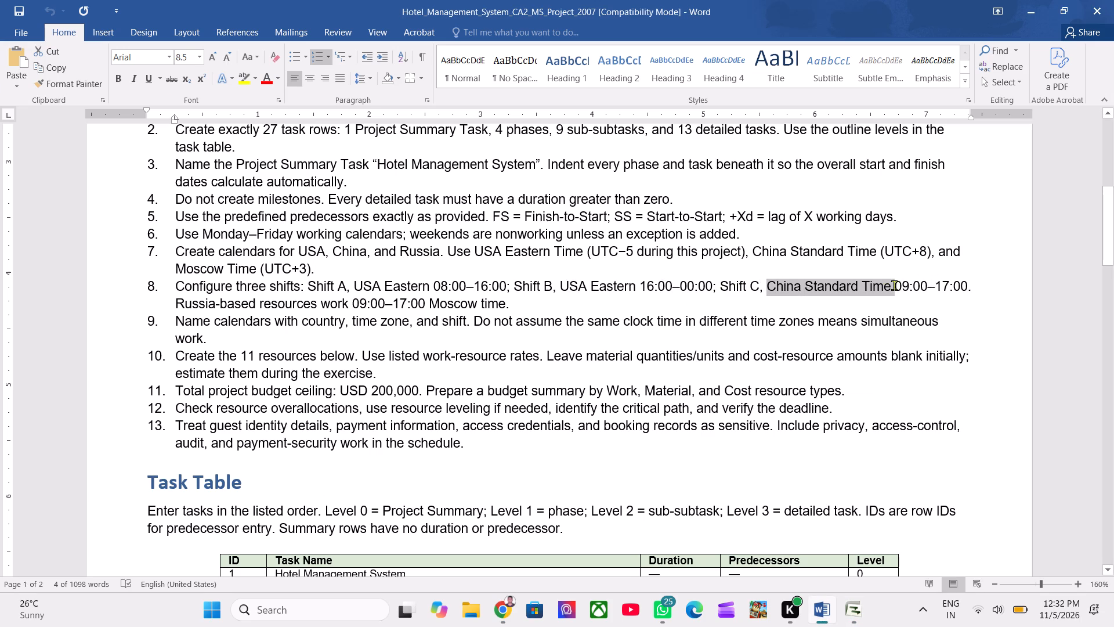
{"action": "left_click_drag", "start_coordinate": [895, 286], "coordinate": [968, 286]}
{"action": "key", "text": "ctrl+c"}
{"action": "key", "text": "ctrl+c"}
{"action": "key", "text": "ctrl+c"}
{"action": "key", "text": "alt+Tab"}
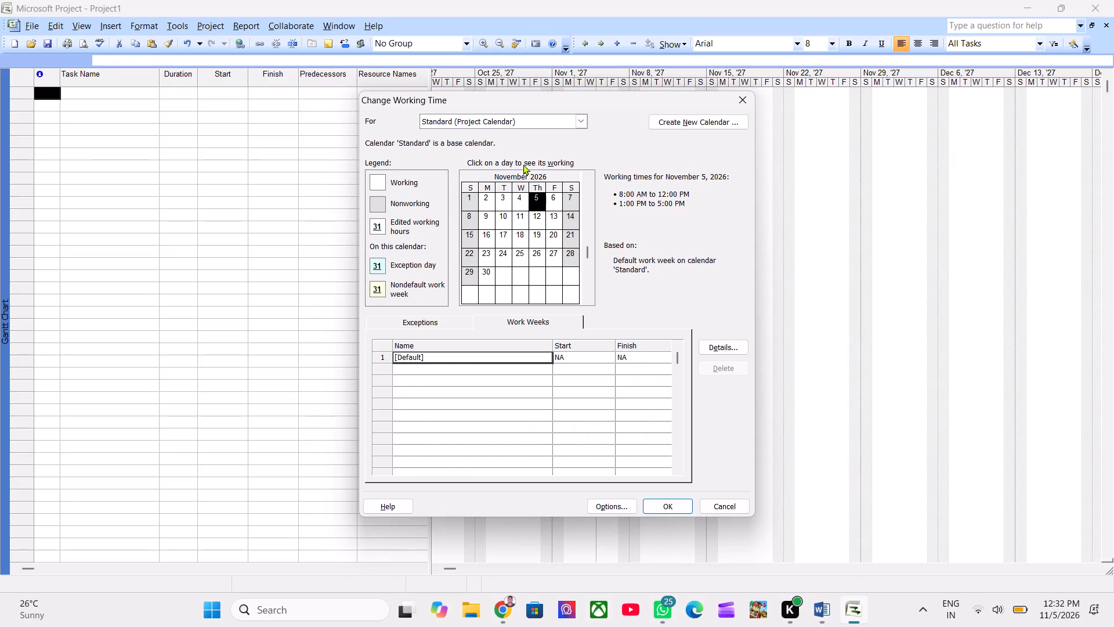
{"action": "left_click", "coordinate": [507, 121]}
{"action": "key", "text": "alt+Tab"}
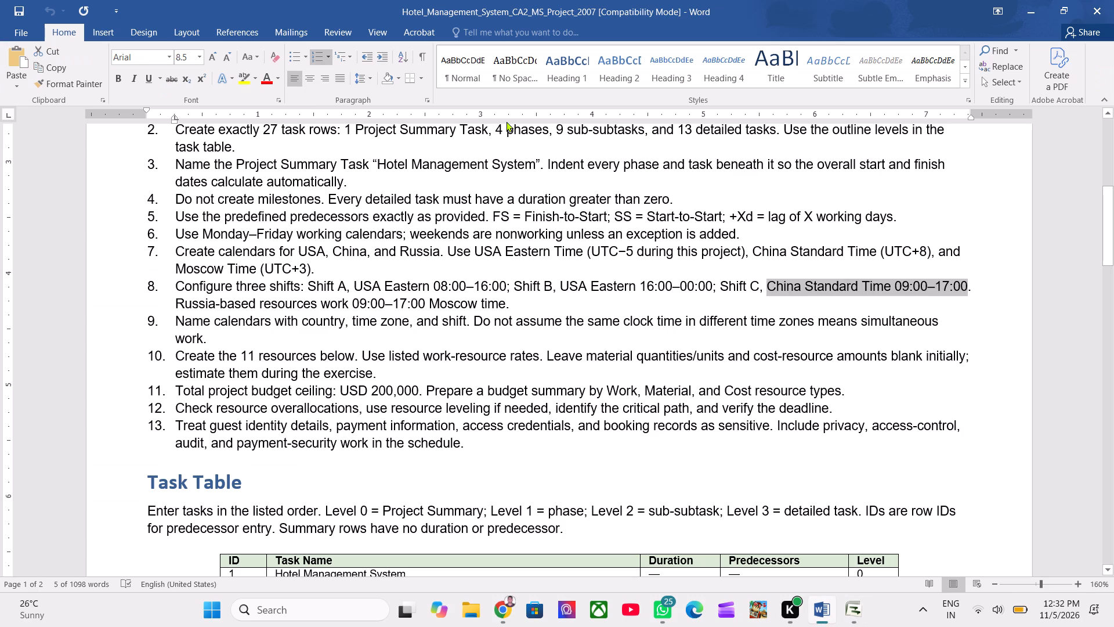
{"action": "key", "text": "alt+Tab"}
{"action": "left_click", "coordinate": [507, 121]}
{"action": "left_click", "coordinate": [494, 157]}
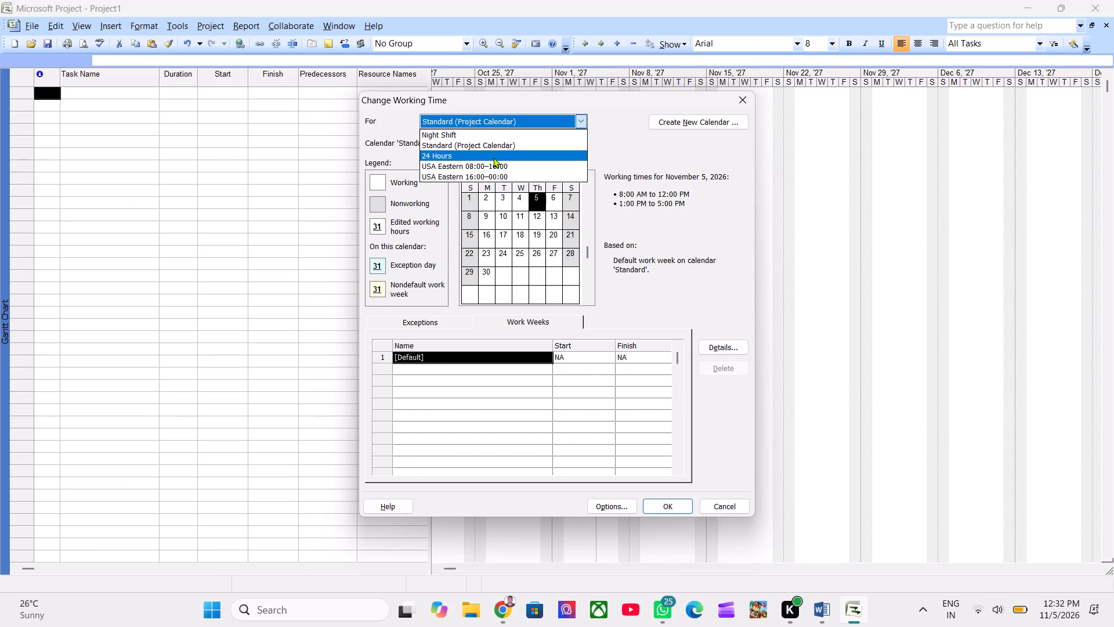
{"action": "left_click", "coordinate": [559, 316]}
{"action": "left_click", "coordinate": [559, 316]}
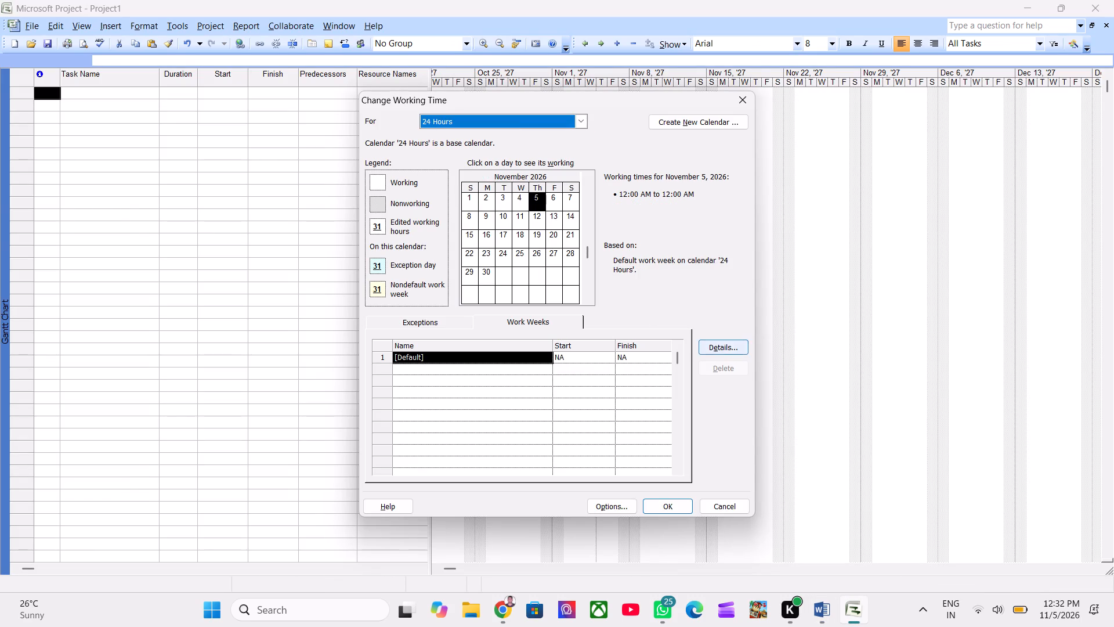
{"action": "left_click", "coordinate": [661, 117]}
{"action": "key", "text": "ctrl+v"}
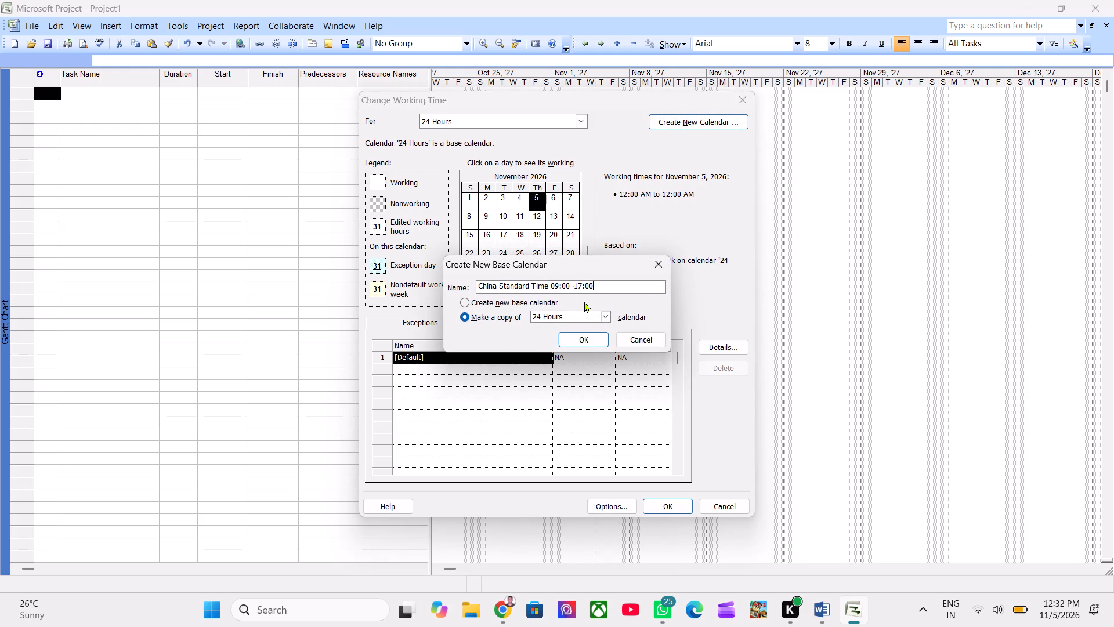
{"action": "left_click", "coordinate": [567, 335]}
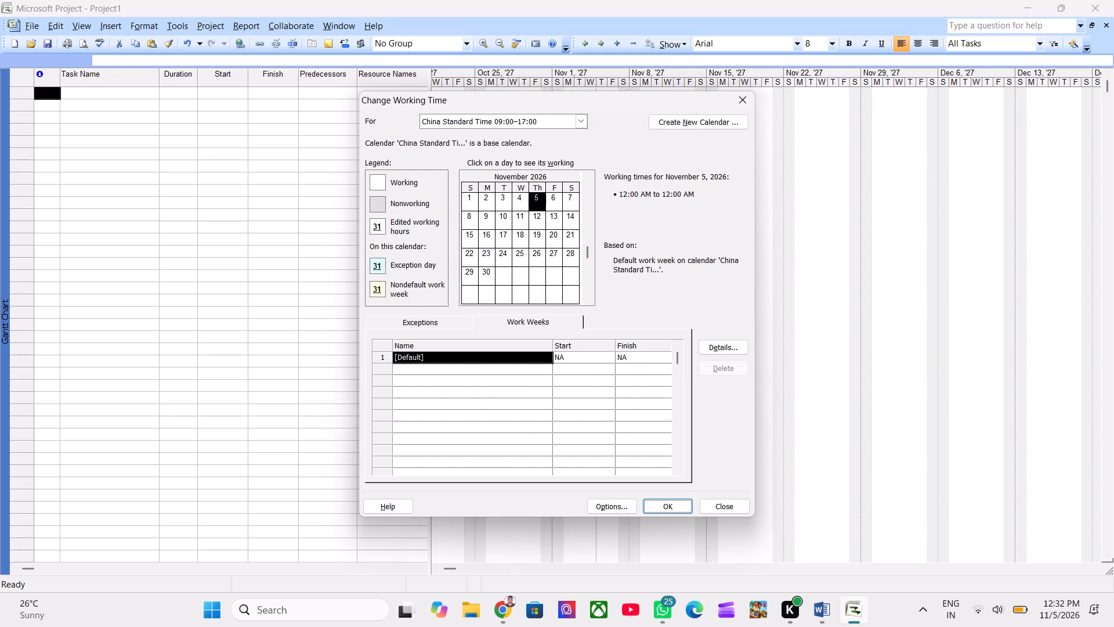
Set Monday to Friday of the China Standard Time 09:00–17:00 calendar's default work week to 9:00 AM–5:00 PM and save the calendar changes.
{"action": "left_click", "coordinate": [541, 326]}
{"action": "left_click", "coordinate": [541, 322]}
{"action": "left_click", "coordinate": [714, 343]}
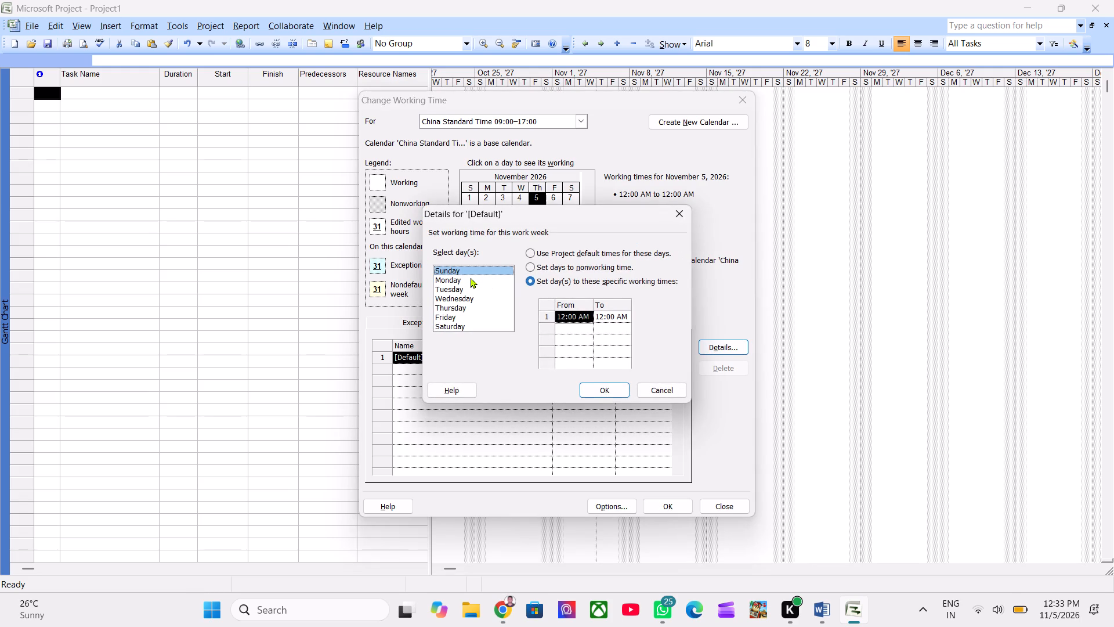
{"action": "left_click_drag", "start_coordinate": [471, 279], "coordinate": [462, 318]}
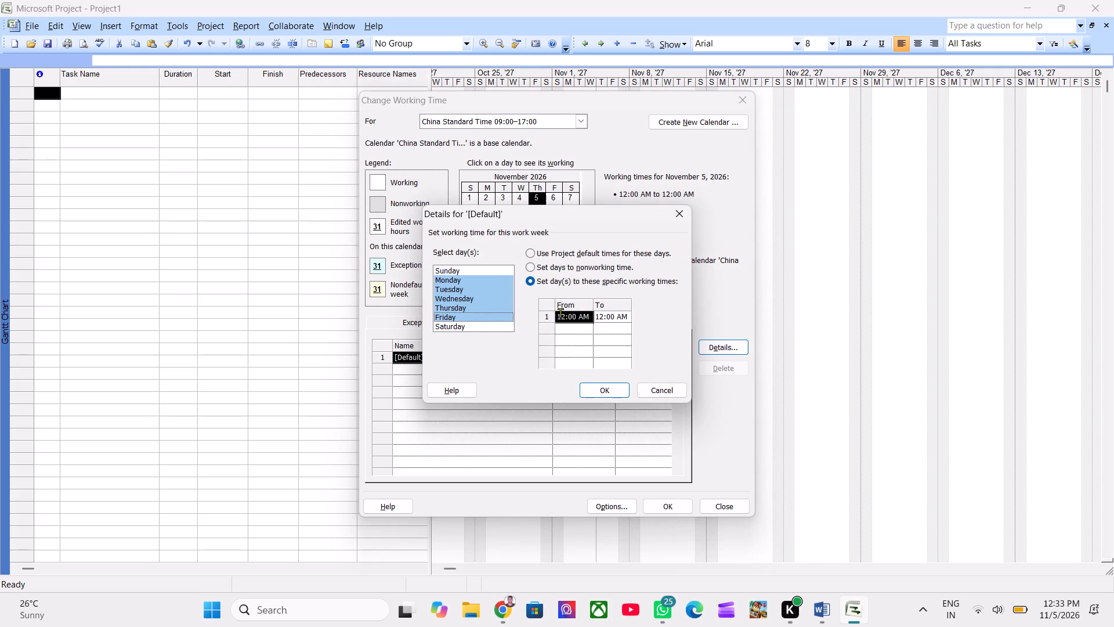
{"action": "key", "text": "alt+Tab"}
{"action": "key", "text": "alt+Tab"}
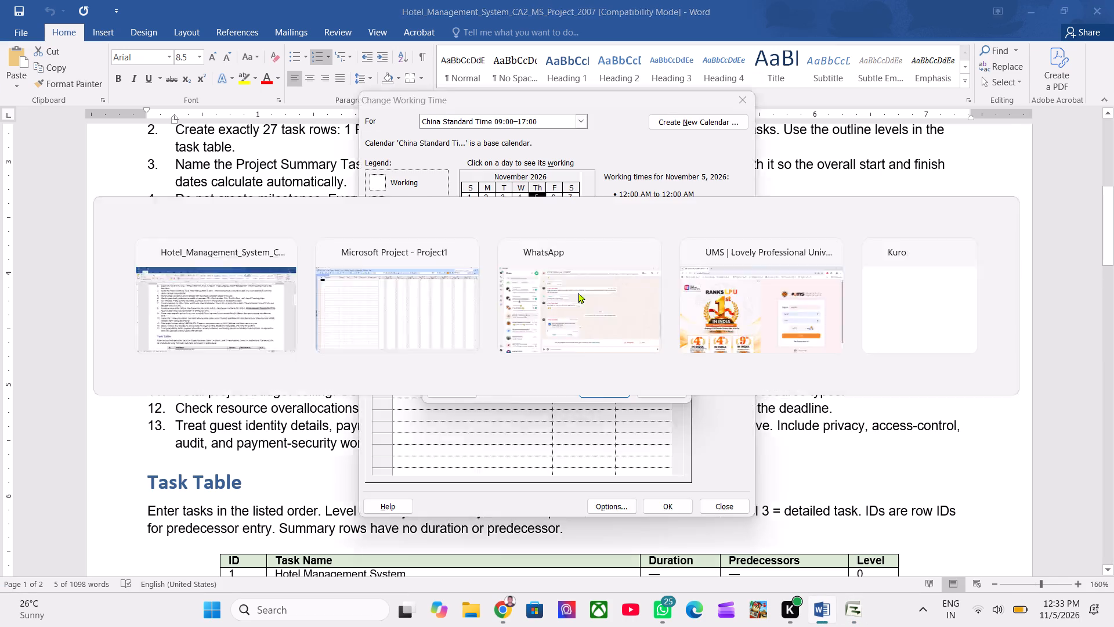
{"action": "left_click", "coordinate": [580, 315]}
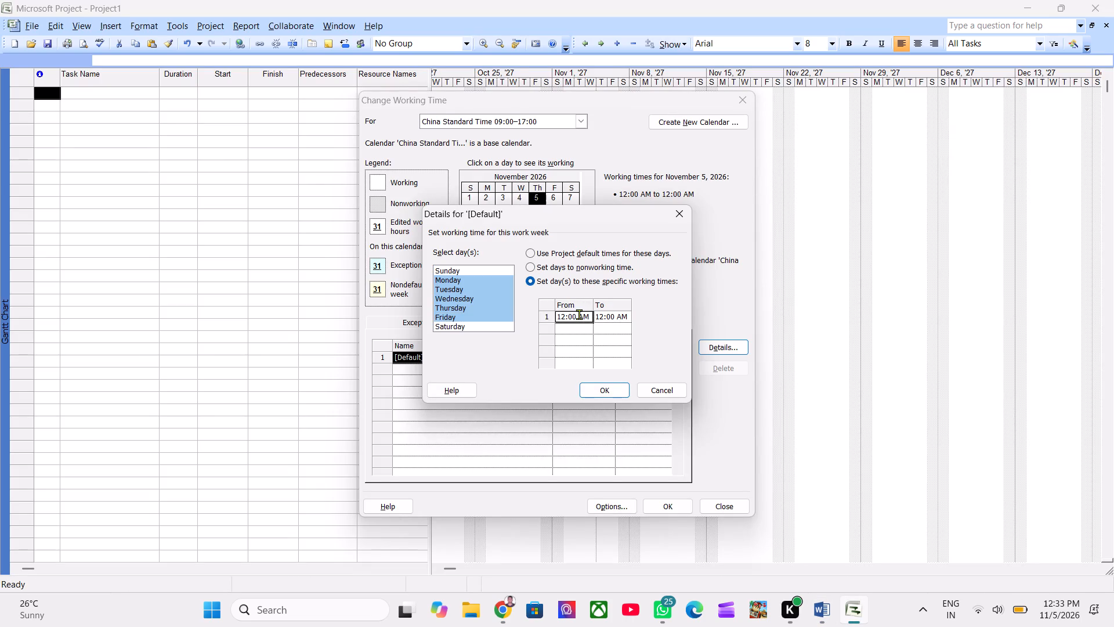
{"action": "key", "text": "9"}
{"action": "key", "text": "Tab"}
{"action": "left_click", "coordinate": [617, 320]}
{"action": "key", "text": "alt+Tab"}
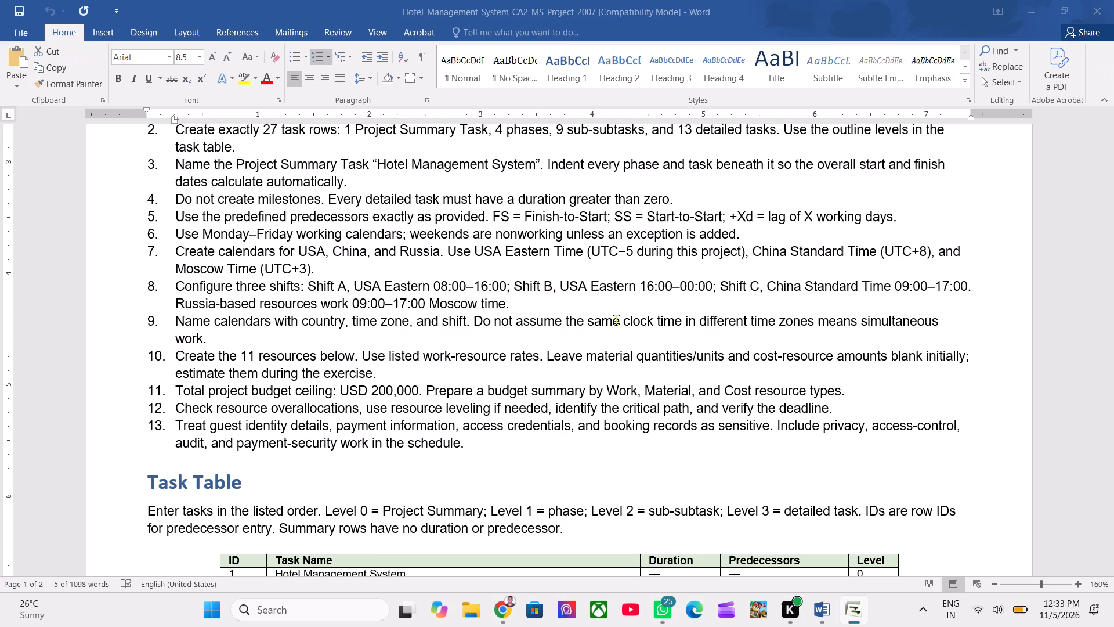
{"action": "key", "text": "alt+Tab"}
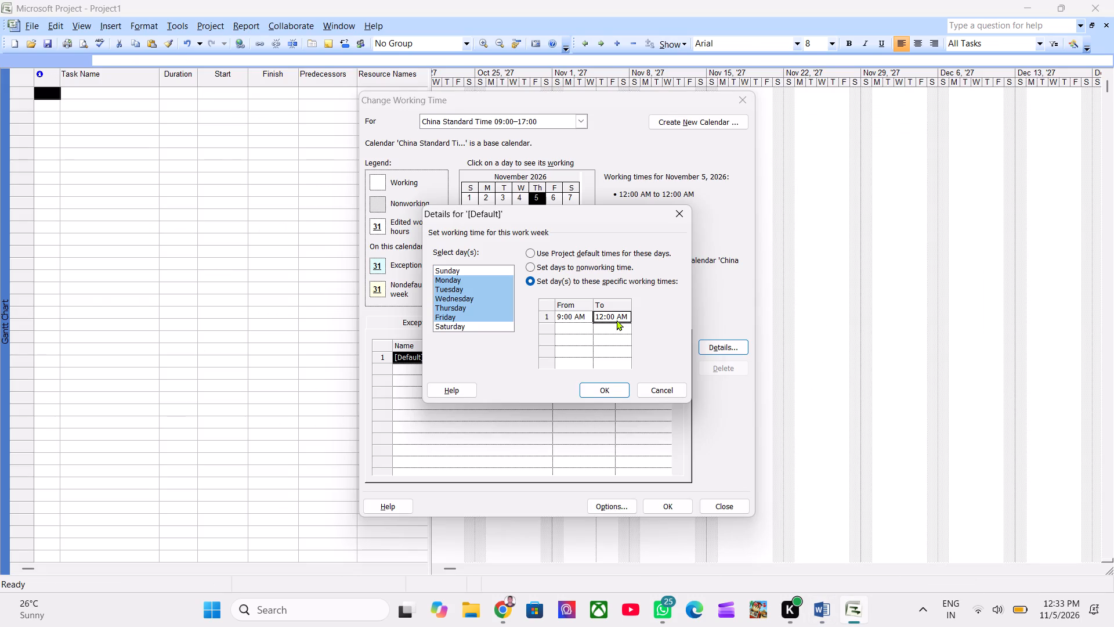
{"action": "type", "text": "17"}
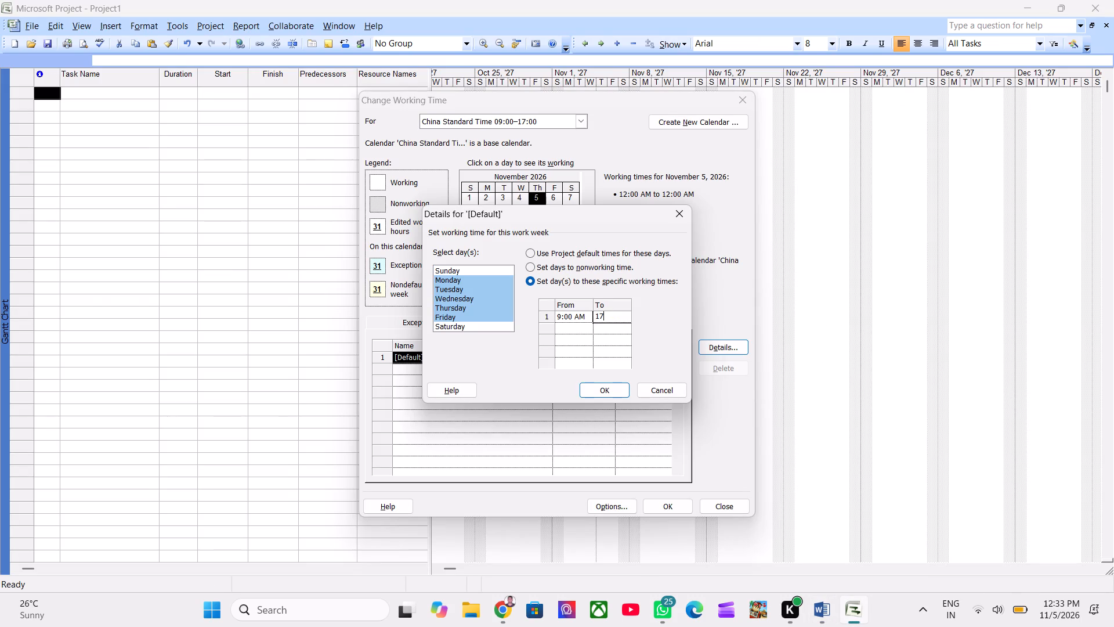
{"action": "left_click", "coordinate": [573, 323]}
{"action": "left_click", "coordinate": [606, 393]}
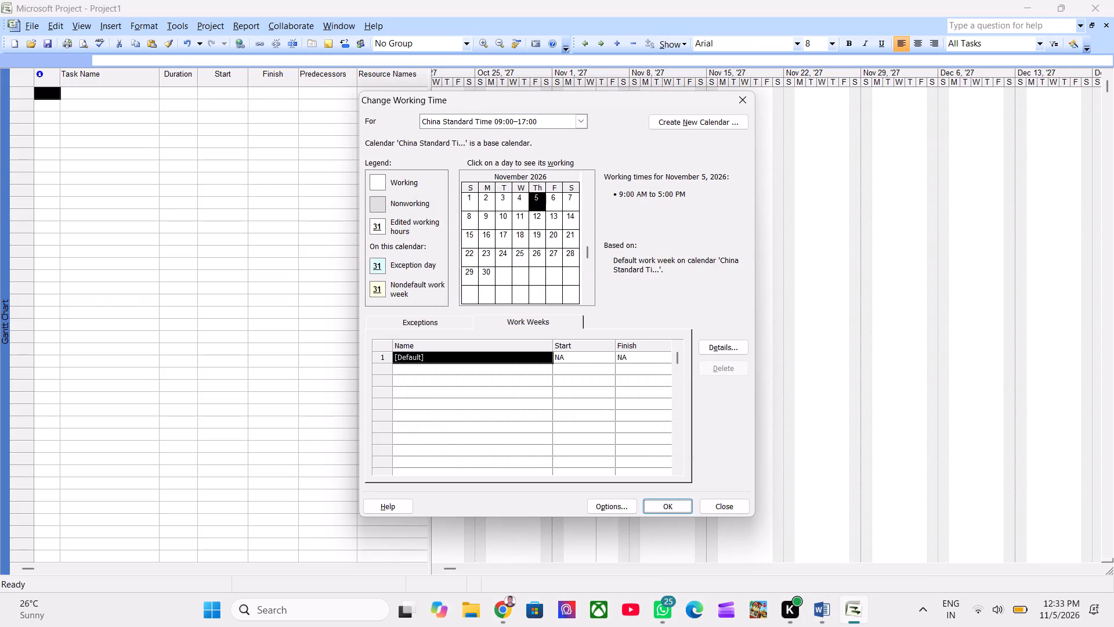
{"action": "left_click", "coordinate": [664, 499]}
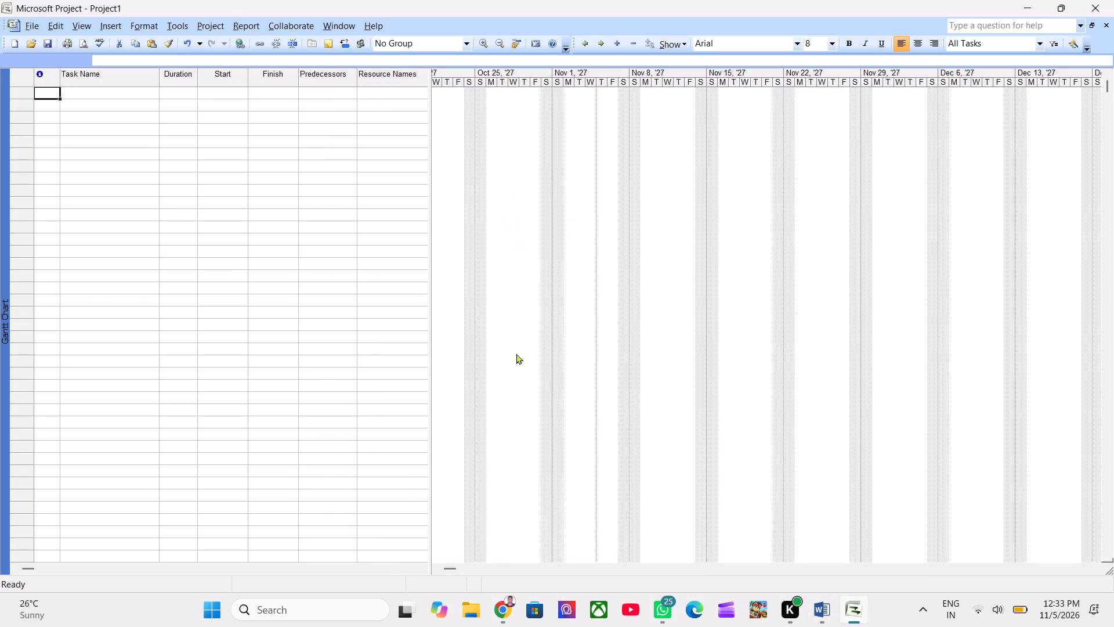
Start a new base calendar as a copy of 24 Hours and clear its suggested name.
{"action": "left_click", "coordinate": [190, 19]}
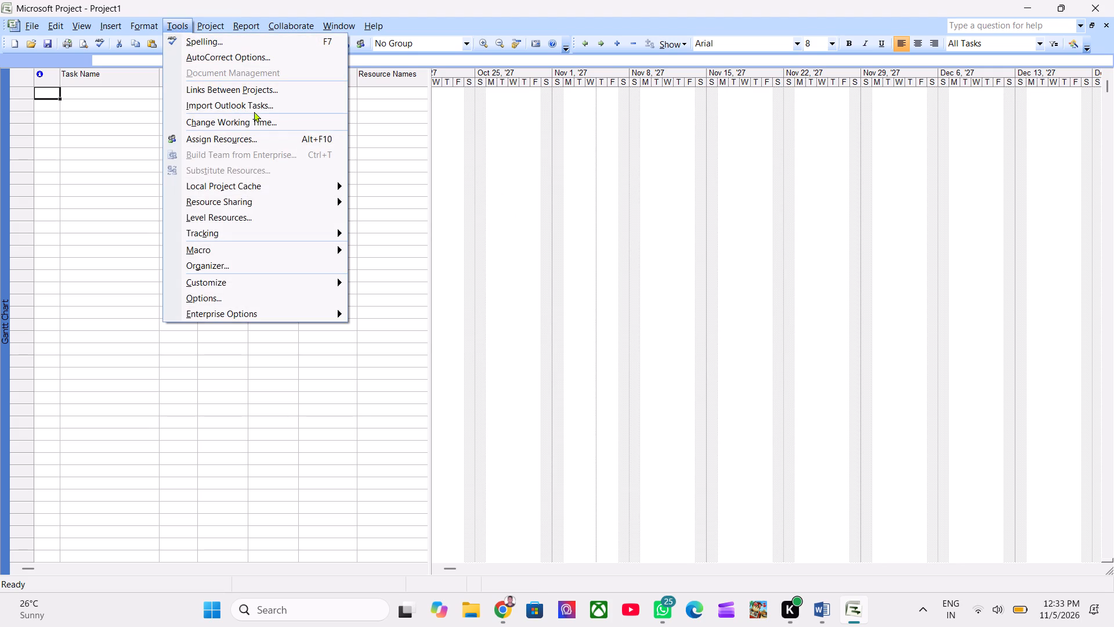
{"action": "left_click", "coordinate": [256, 115]}
{"action": "left_click", "coordinate": [508, 128]}
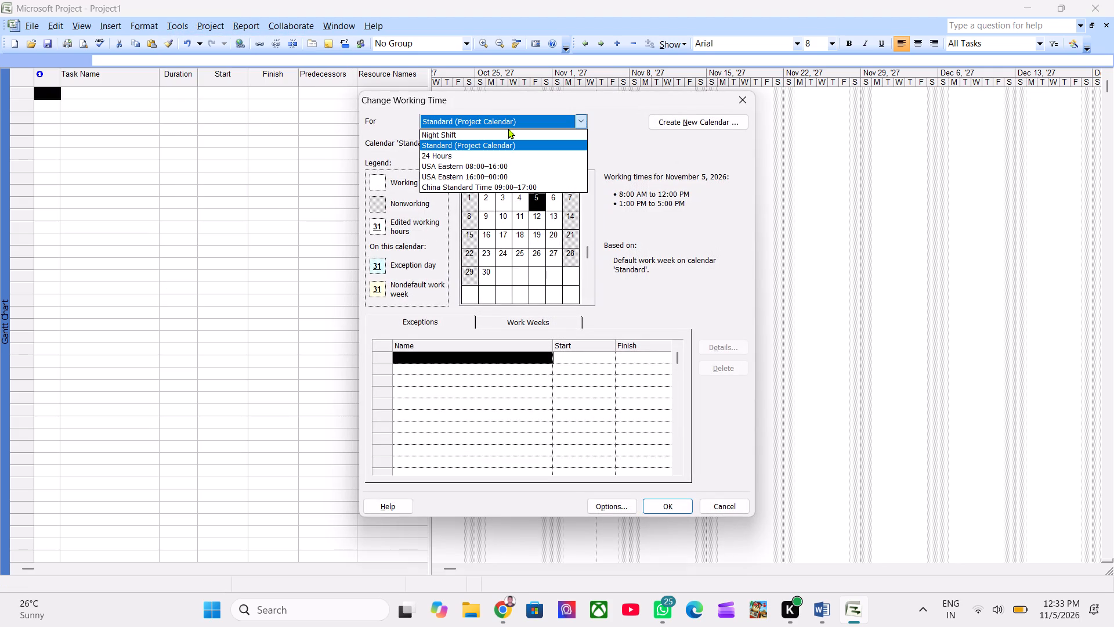
{"action": "left_click", "coordinate": [505, 152]}
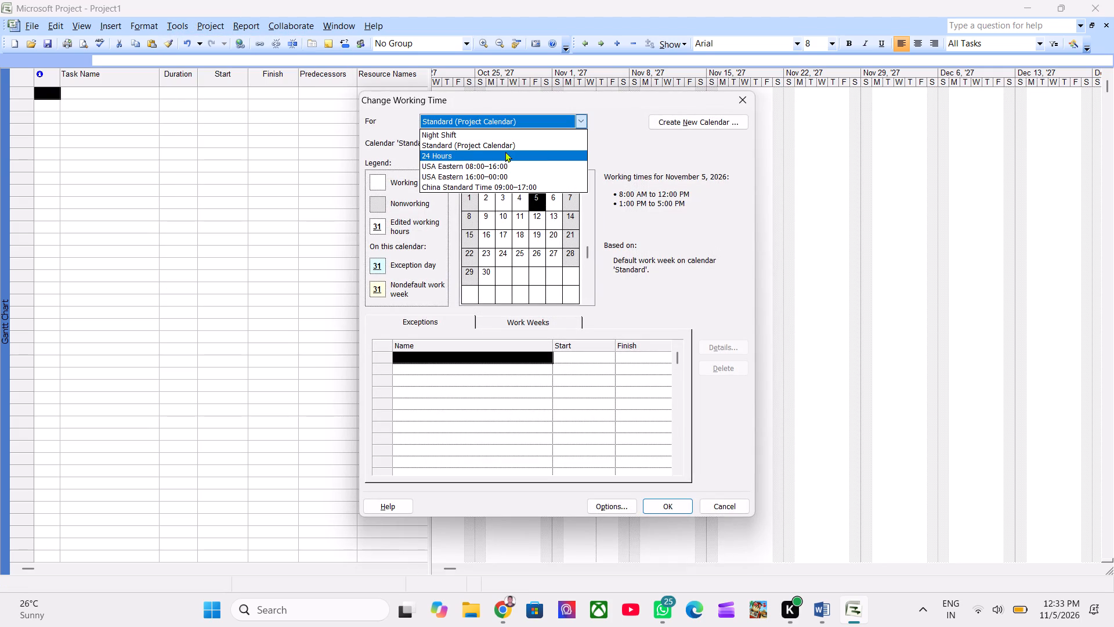
{"action": "left_click", "coordinate": [706, 123]}
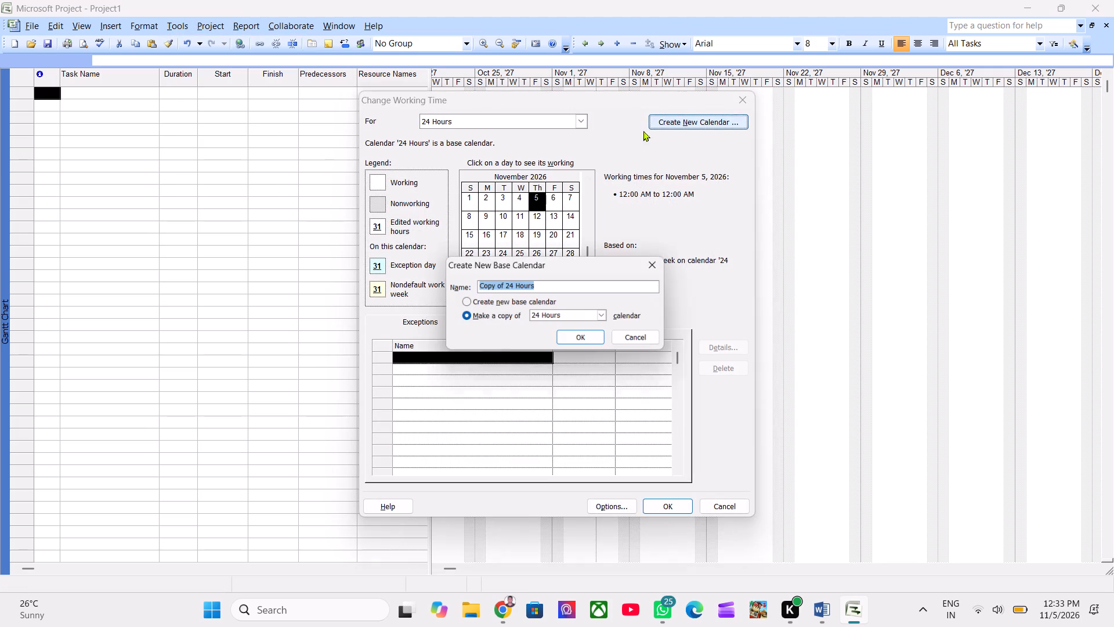
{"action": "key", "text": "BackSpace"}
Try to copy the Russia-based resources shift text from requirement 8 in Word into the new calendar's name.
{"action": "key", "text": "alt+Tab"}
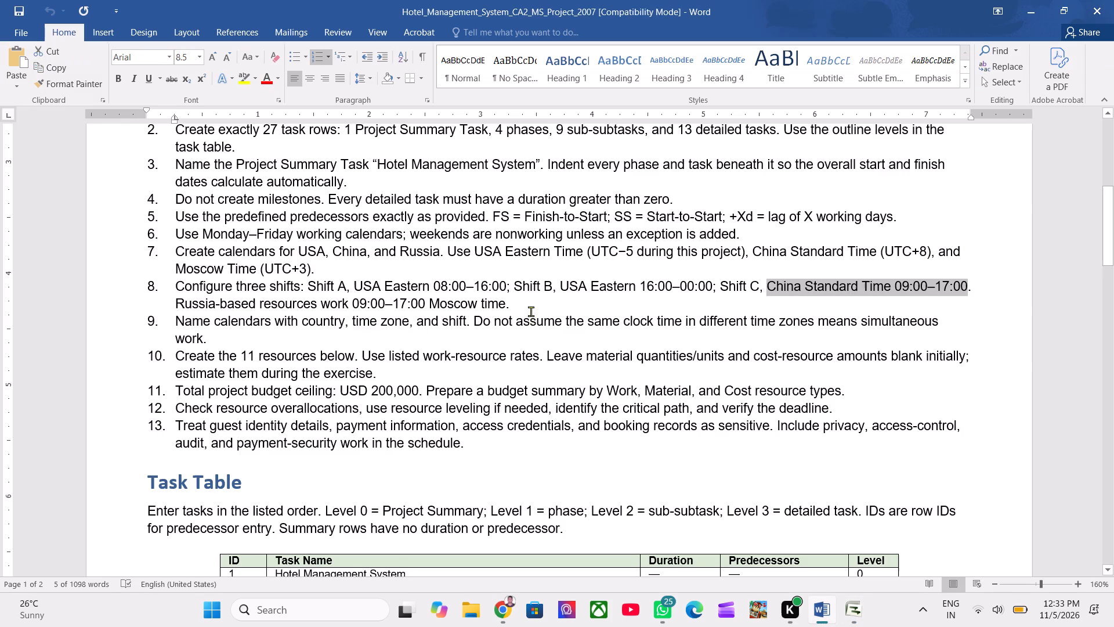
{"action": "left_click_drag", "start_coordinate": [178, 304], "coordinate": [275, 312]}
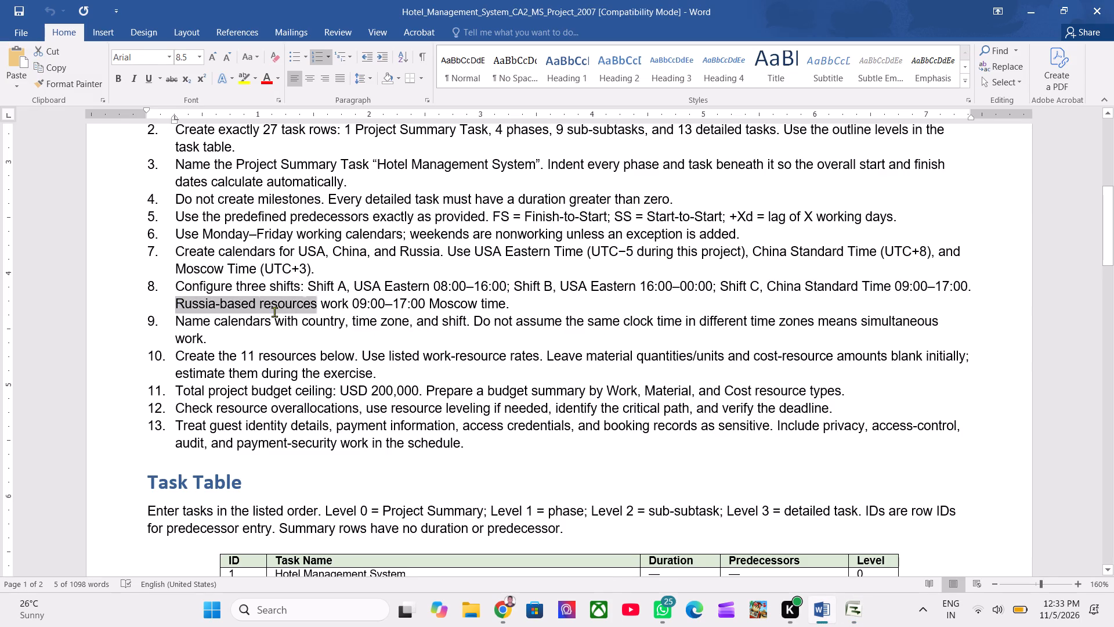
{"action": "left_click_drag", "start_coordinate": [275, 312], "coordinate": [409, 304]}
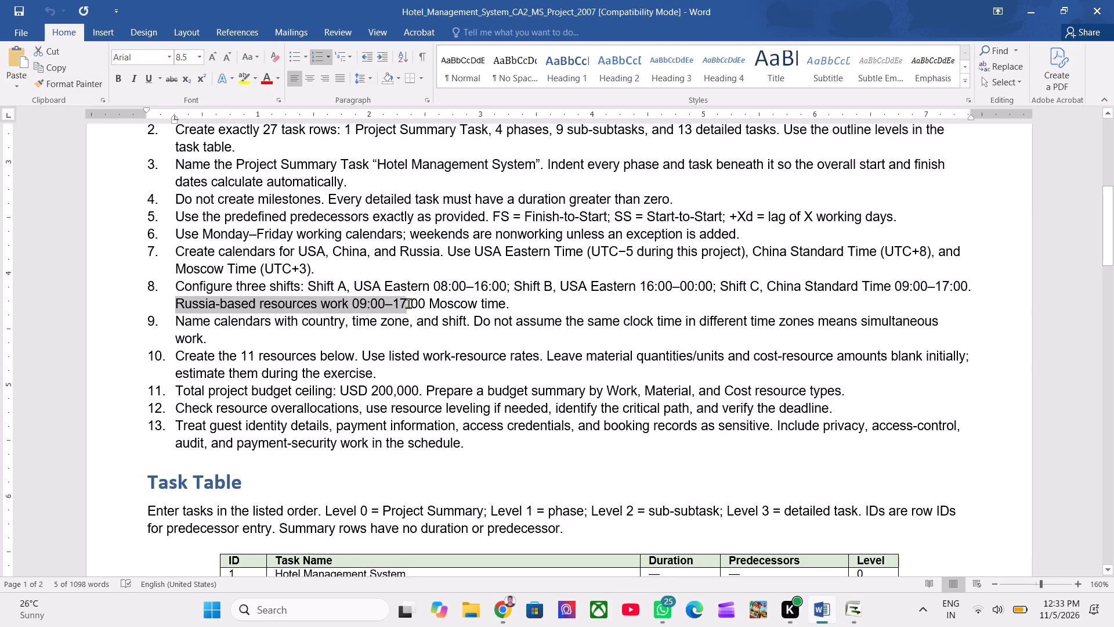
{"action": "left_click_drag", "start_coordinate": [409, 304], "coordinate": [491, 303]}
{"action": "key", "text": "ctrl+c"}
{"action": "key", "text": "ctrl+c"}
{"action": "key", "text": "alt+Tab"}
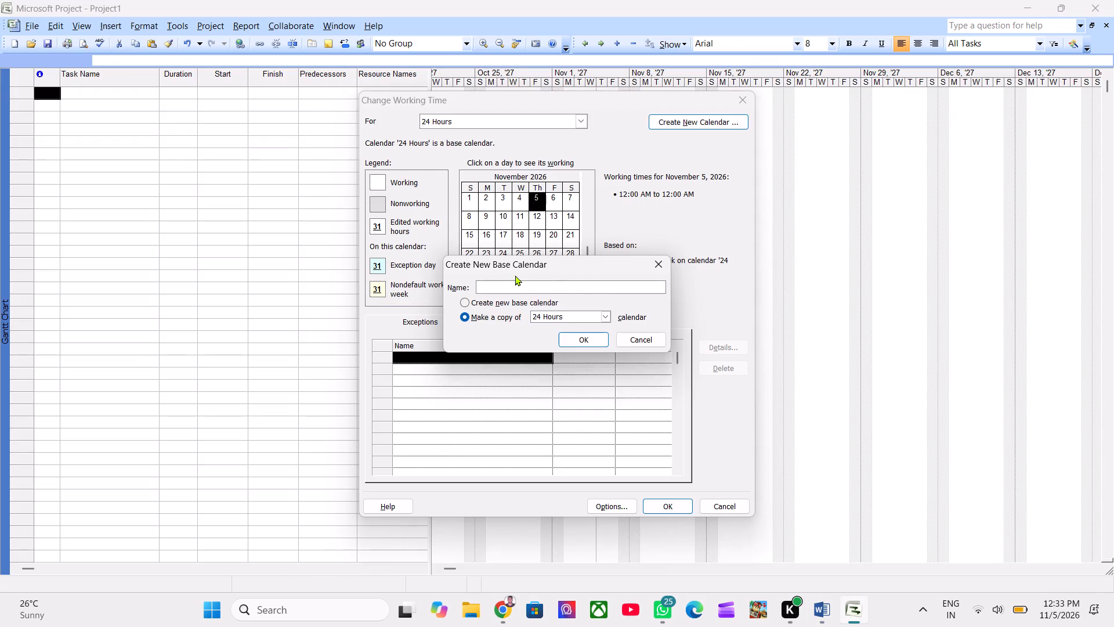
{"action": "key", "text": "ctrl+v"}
Name the new calendar "Russia-based resources work 09:00–17:00" from the Word text, leaving out "Moscow time", and create it.
{"action": "key", "text": "alt+Tab"}
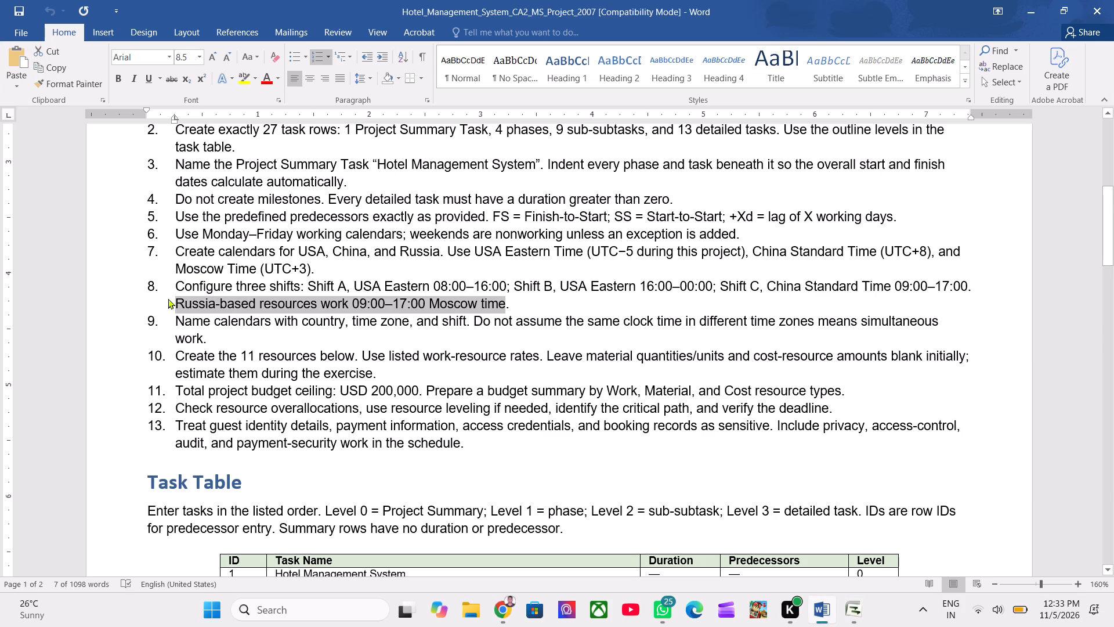
{"action": "double_click", "coordinate": [174, 300]}
{"action": "left_click_drag", "start_coordinate": [174, 300], "coordinate": [261, 300]}
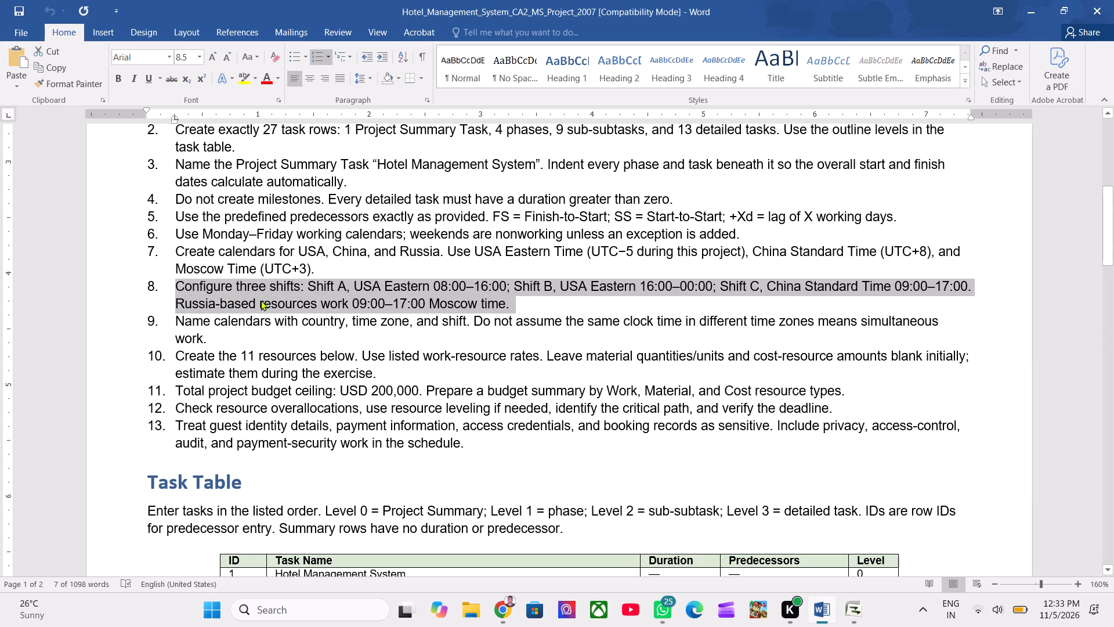
{"action": "left_click_drag", "start_coordinate": [261, 300], "coordinate": [491, 299]}
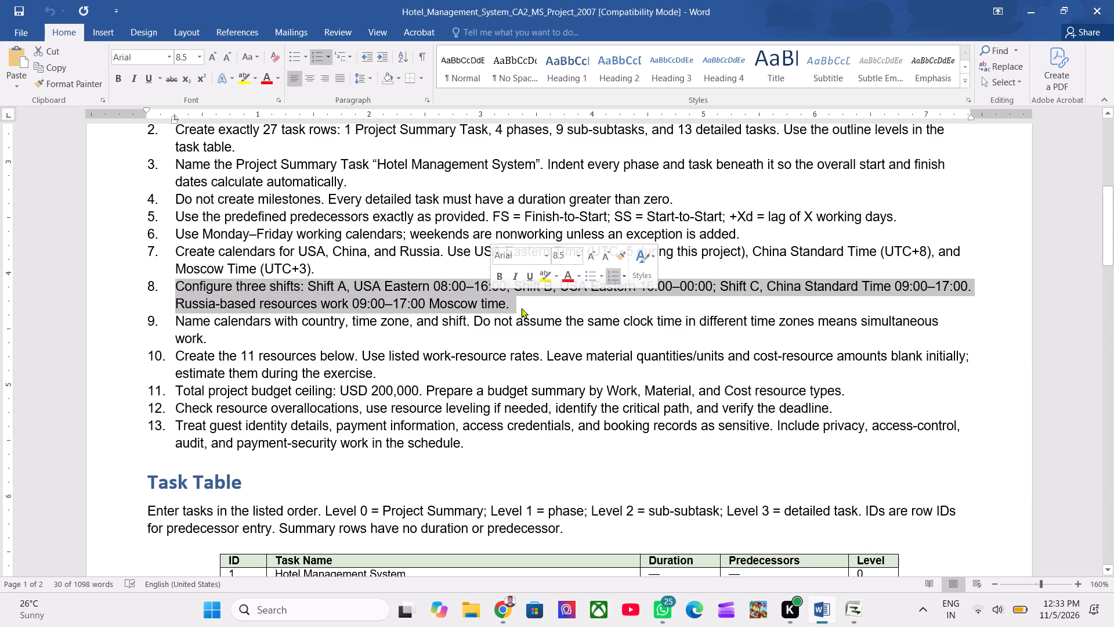
{"action": "left_click", "coordinate": [525, 309]}
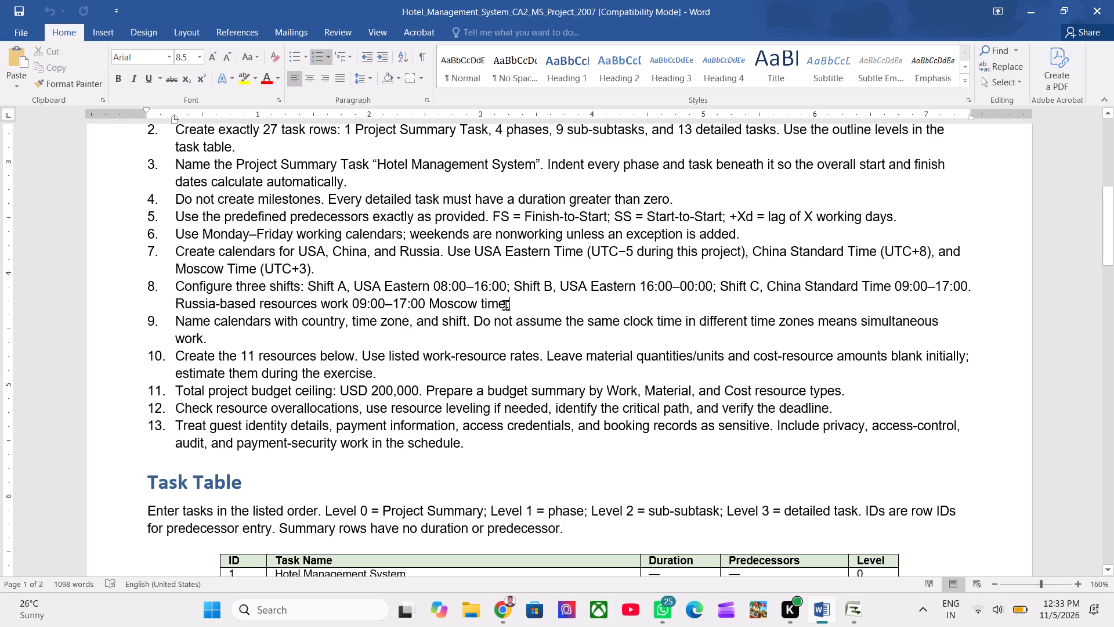
{"action": "left_click_drag", "start_coordinate": [506, 305], "coordinate": [173, 305]}
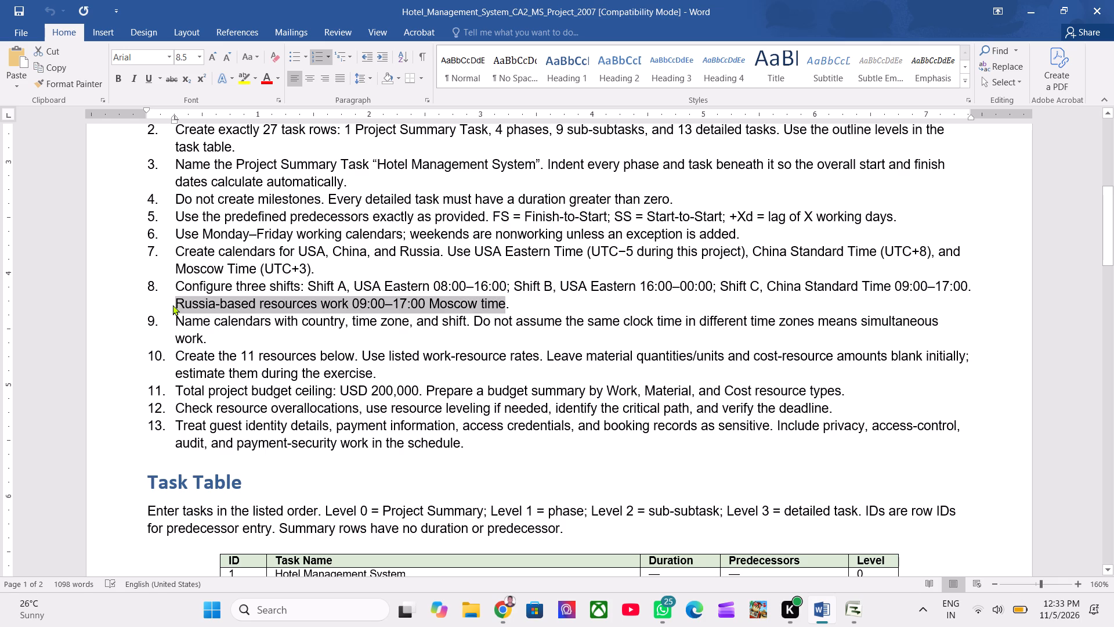
{"action": "key", "text": "ctrl+c"}
{"action": "key", "text": "ctrl+c"}
{"action": "key", "text": "ctrl+c"}
{"action": "key", "text": "alt+Tab"}
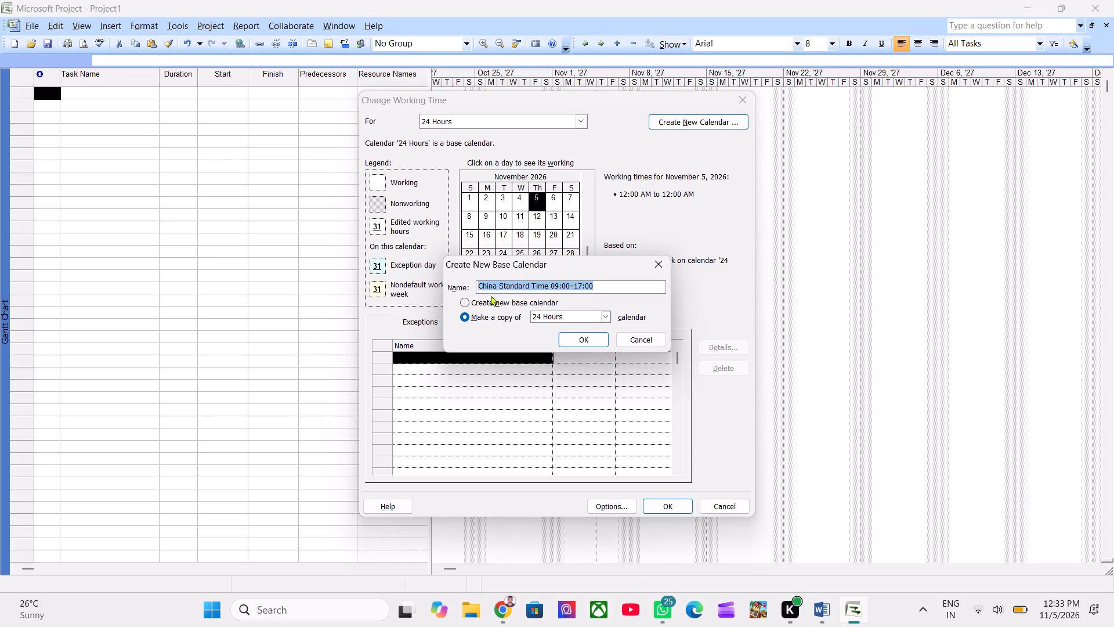
{"action": "key", "text": "ctrl+v"}
{"action": "key", "text": "BackSpace"}
{"action": "key", "text": "BackSpace"}
{"action": "key", "text": "BackSpace"}
{"action": "key", "text": "BackSpace"}
{"action": "key", "text": "BackSpace"}
{"action": "key", "text": "BackSpace"}
{"action": "key", "text": "BackSpace"}
{"action": "key", "text": "BackSpace"}
{"action": "key", "text": "BackSpace"}
{"action": "key", "text": "BackSpace"}
{"action": "key", "text": "BackSpace"}
{"action": "key", "text": "BackSpace"}
{"action": "key", "text": "BackSpace"}
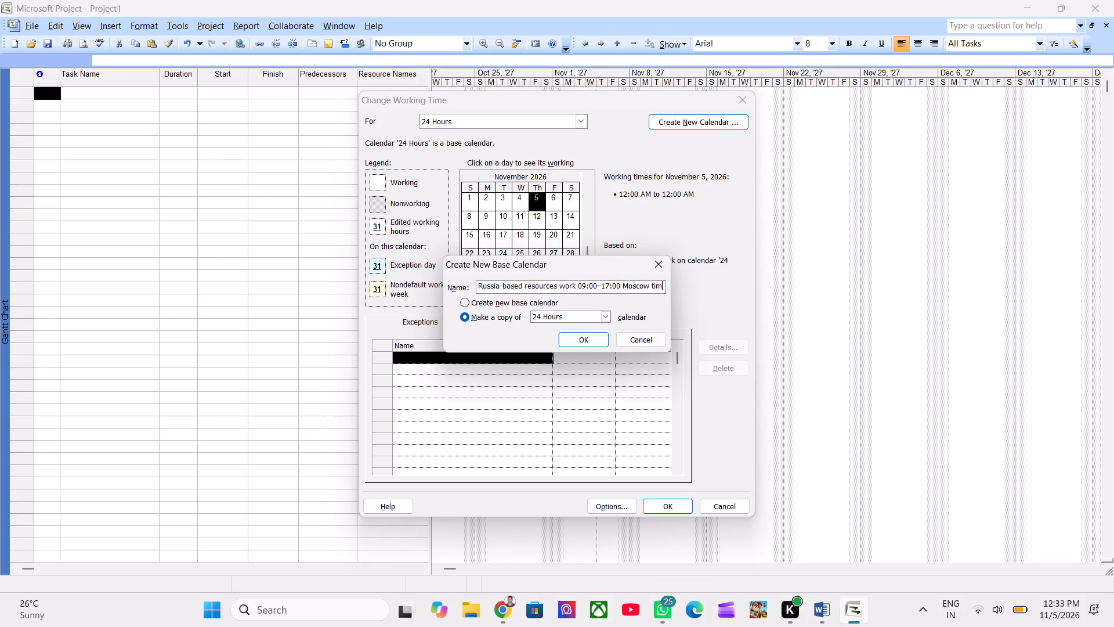
{"action": "key", "text": "0"}
{"action": "left_click", "coordinate": [599, 337]}
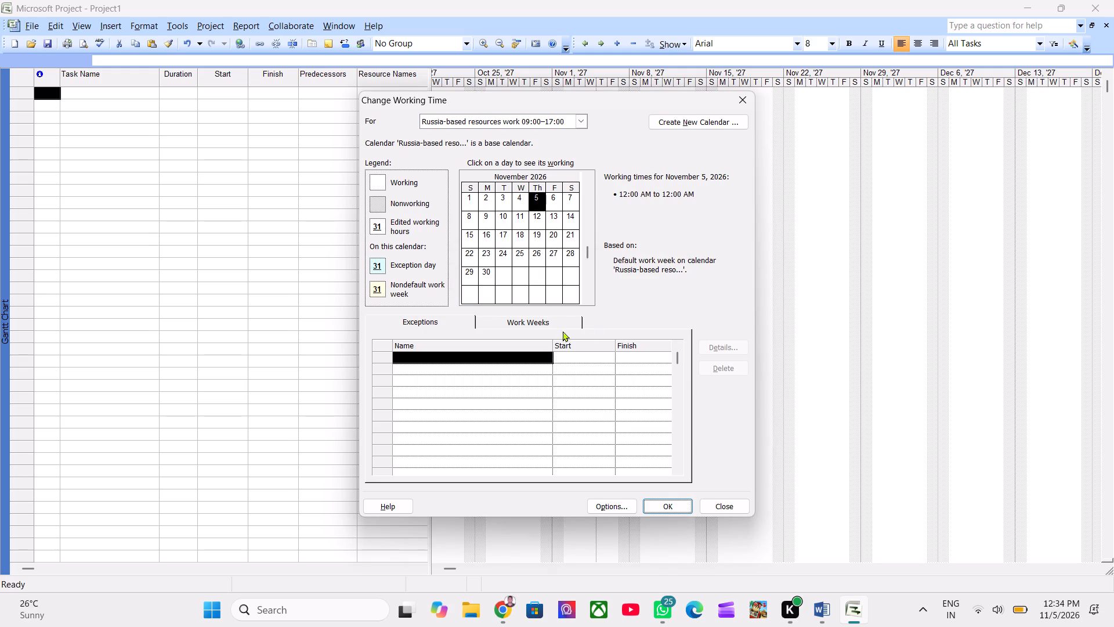
In the Russia-based resources calendar's default work week, set the Monday to Friday start time to 9:00 AM.
{"action": "left_click", "coordinate": [541, 316]}
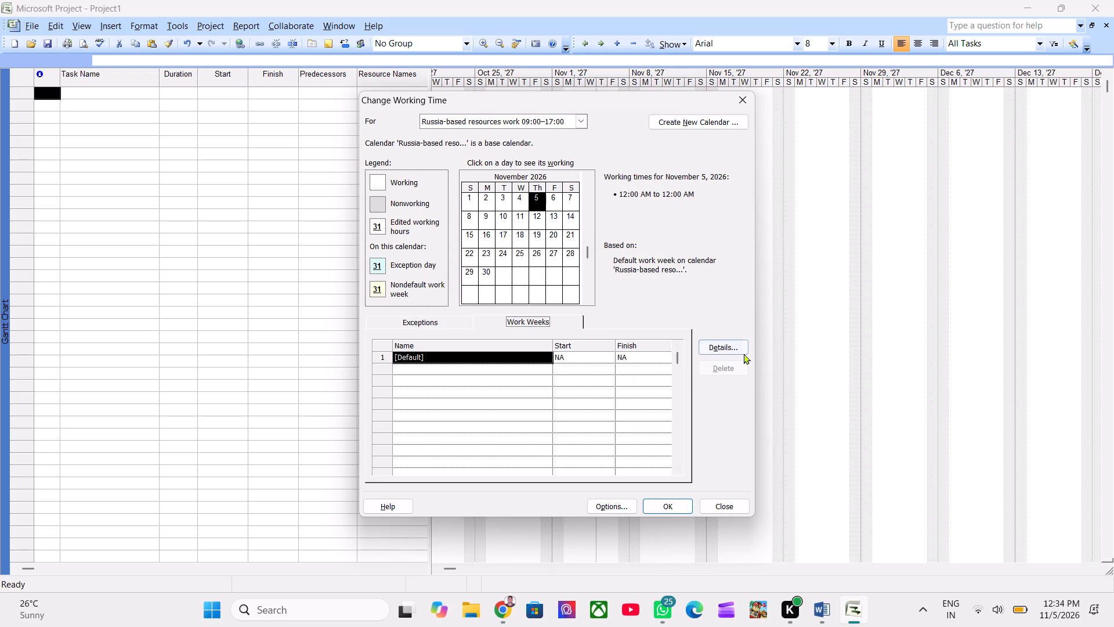
{"action": "left_click", "coordinate": [743, 354]}
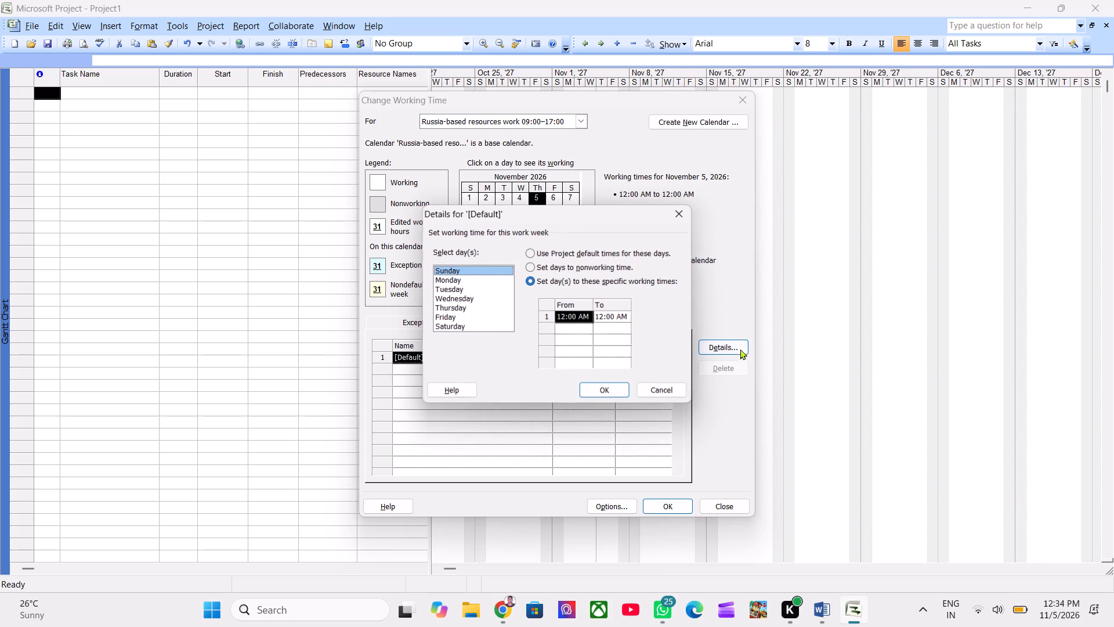
{"action": "left_click_drag", "start_coordinate": [489, 276], "coordinate": [487, 312]}
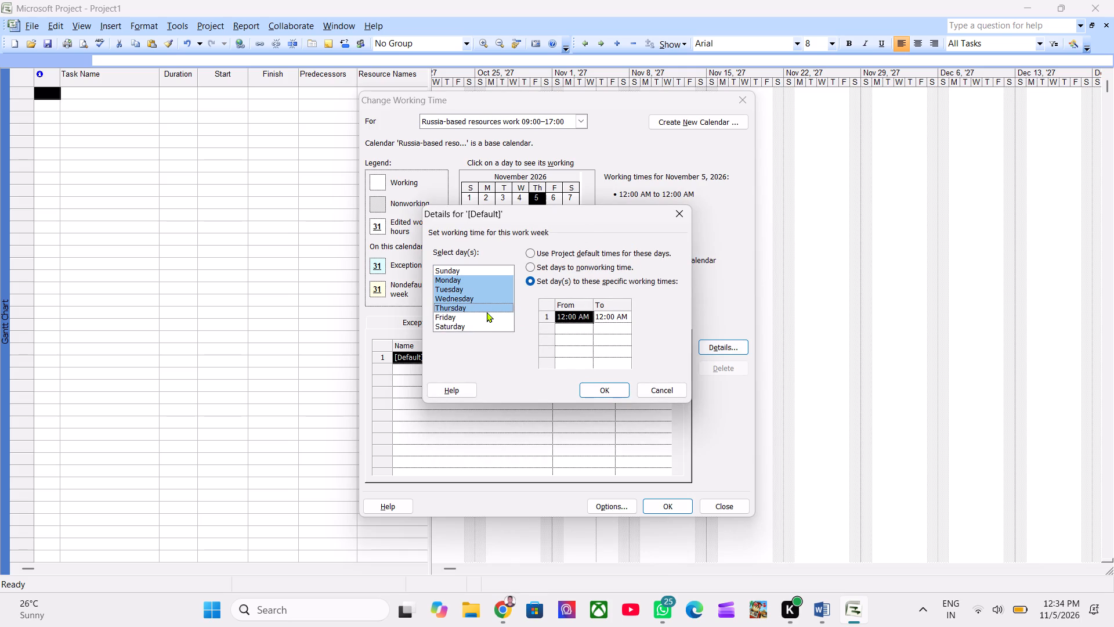
{"action": "left_click_drag", "start_coordinate": [487, 312], "coordinate": [492, 317]}
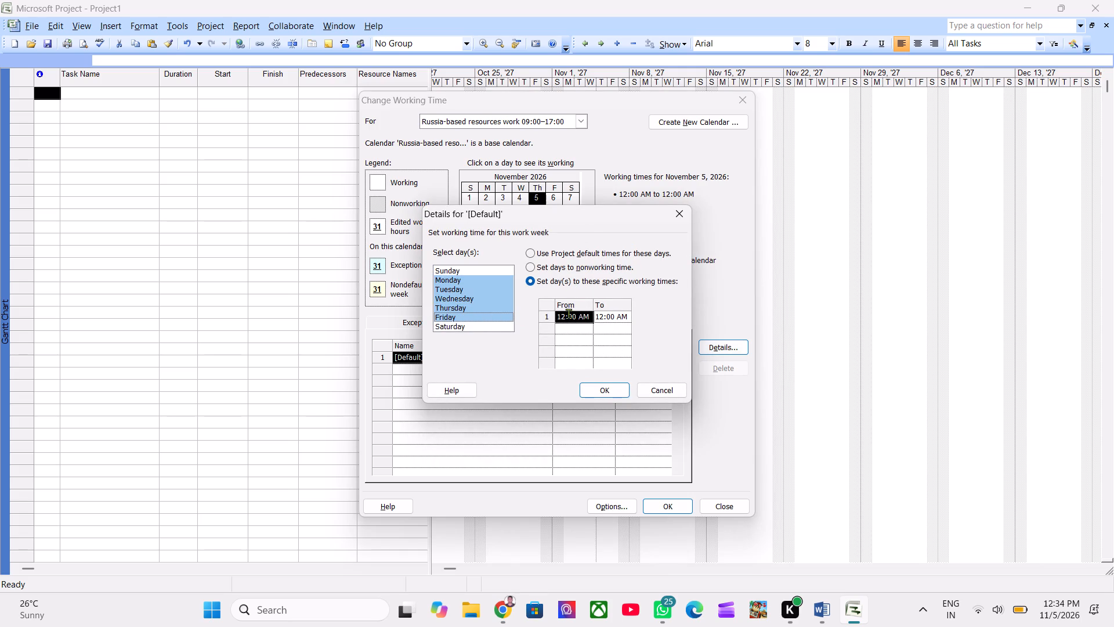
{"action": "key", "text": "alt+Tab"}
{"action": "key", "text": "alt+Tab"}
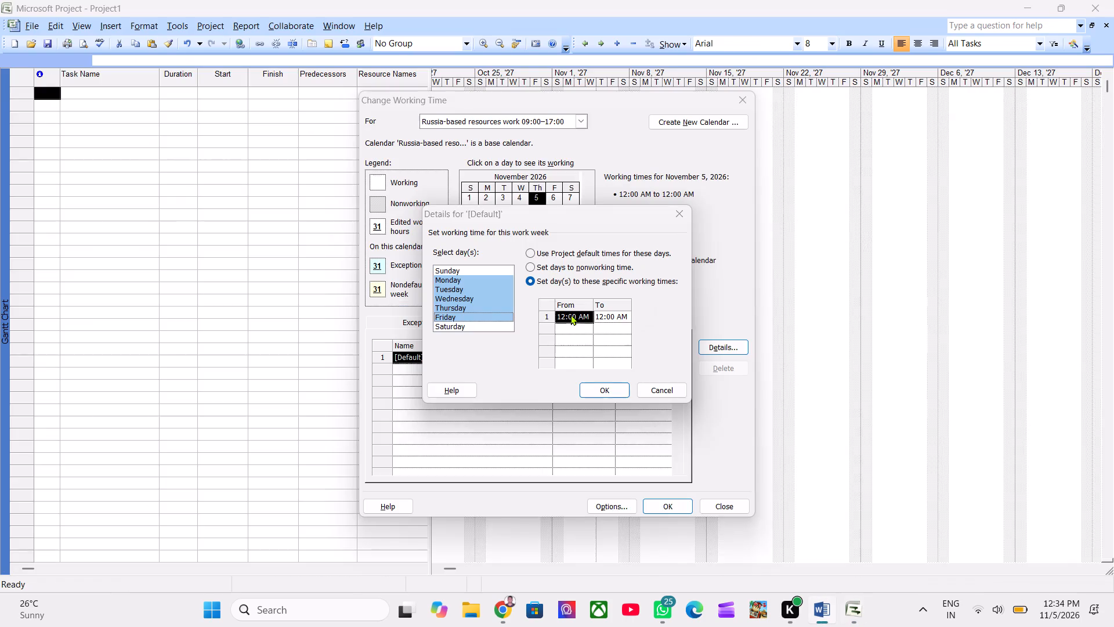
{"action": "key", "text": "9"}
{"action": "key", "text": "Tab"}
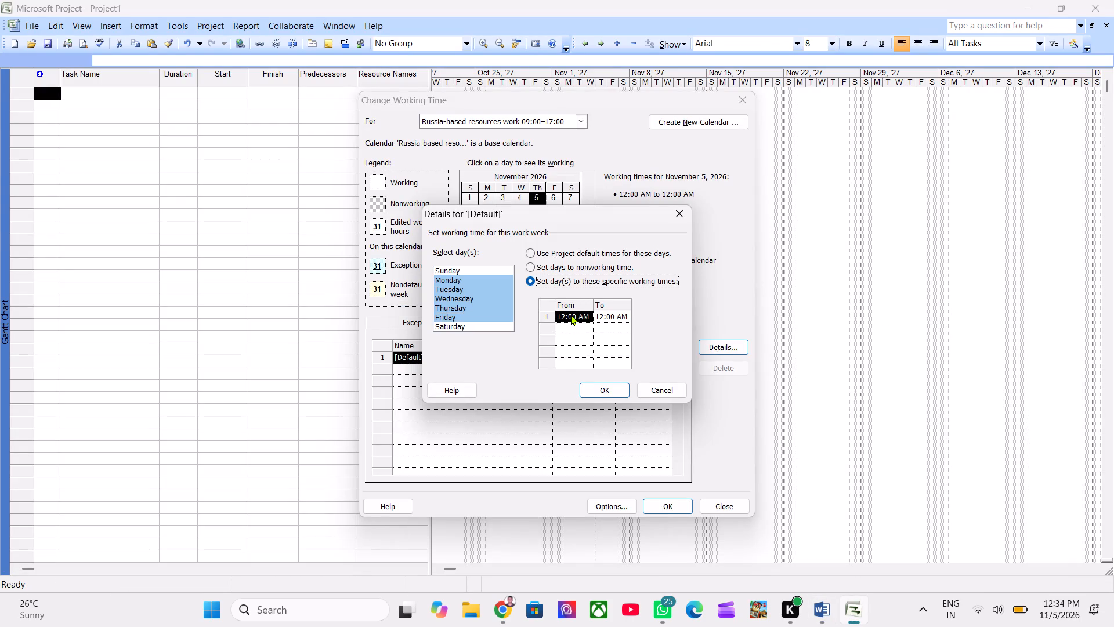
{"action": "left_click", "coordinate": [574, 315]}
{"action": "key", "text": "9"}
{"action": "key", "text": "Tab"}
Set the Monday to Friday finish time of the Russia-based calendar to 5:00 PM, checking the Word shift requirement, and save the calendar changes.
{"action": "left_click", "coordinate": [613, 316]}
{"action": "key", "text": "Tab"}
{"action": "key", "text": "alt+Tab"}
{"action": "key", "text": "alt+Tab"}
{"action": "type", "text": "17"}
{"action": "key", "text": "BackSpace"}
{"action": "key", "text": "BackSpace"}
{"action": "key", "text": "alt+Tab"}
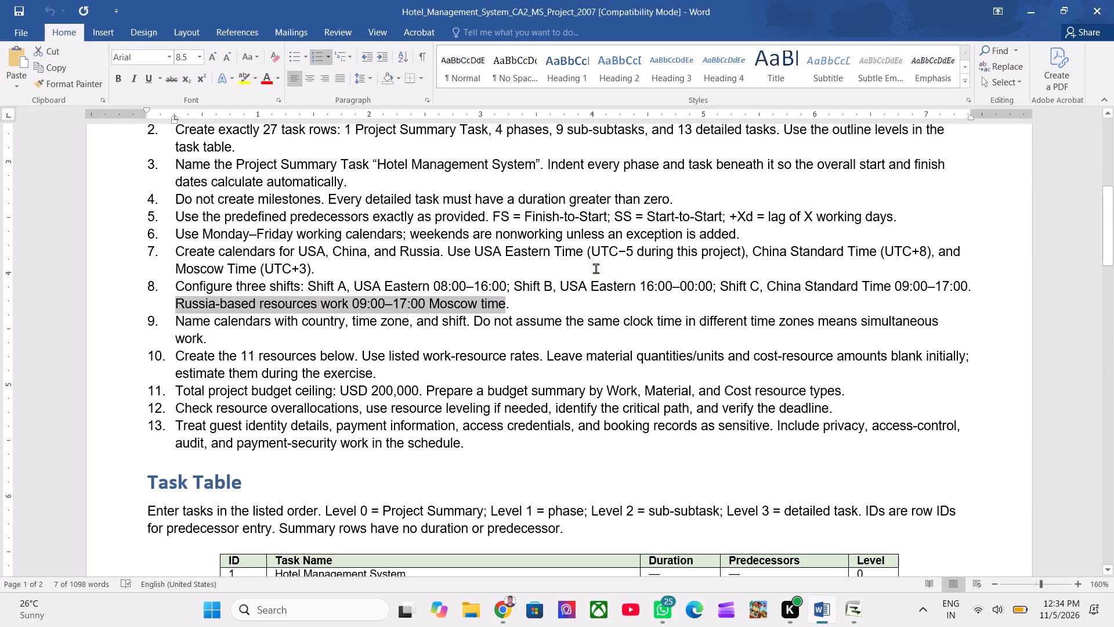
{"action": "key", "text": "alt+Tab"}
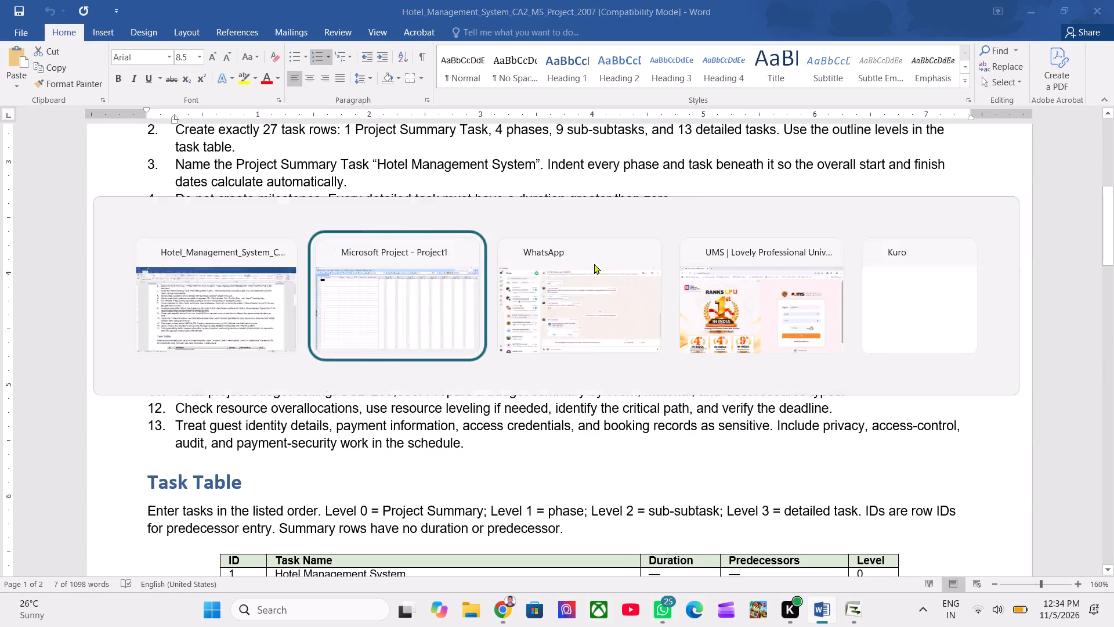
{"action": "type", "text": "17"}
{"action": "key", "text": "Tab"}
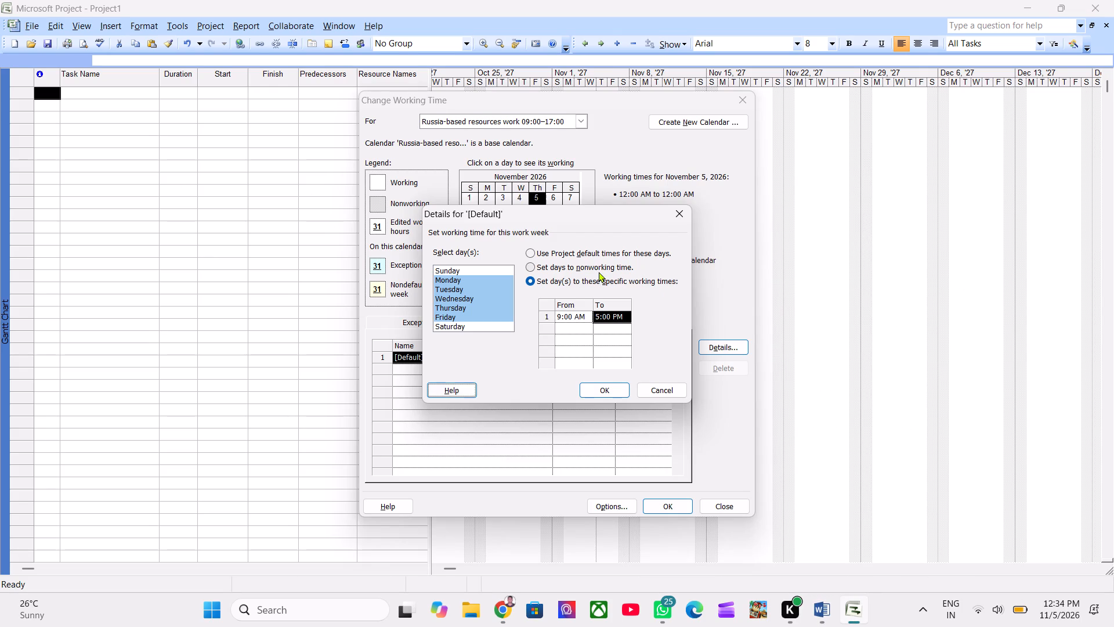
{"action": "left_click", "coordinate": [620, 386]}
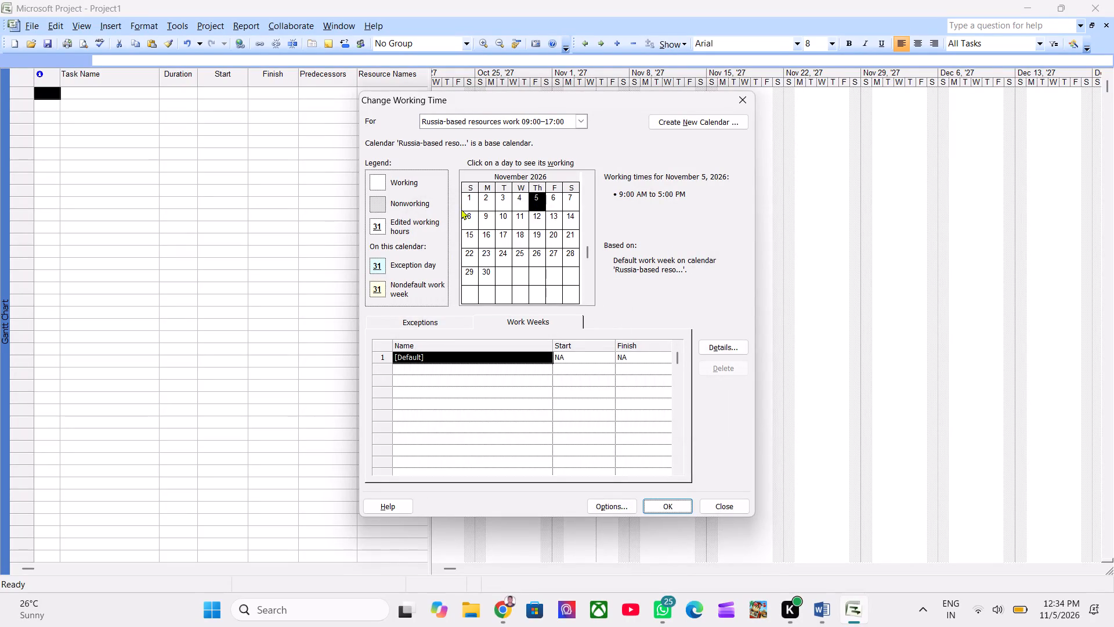
{"action": "left_click", "coordinate": [655, 504]}
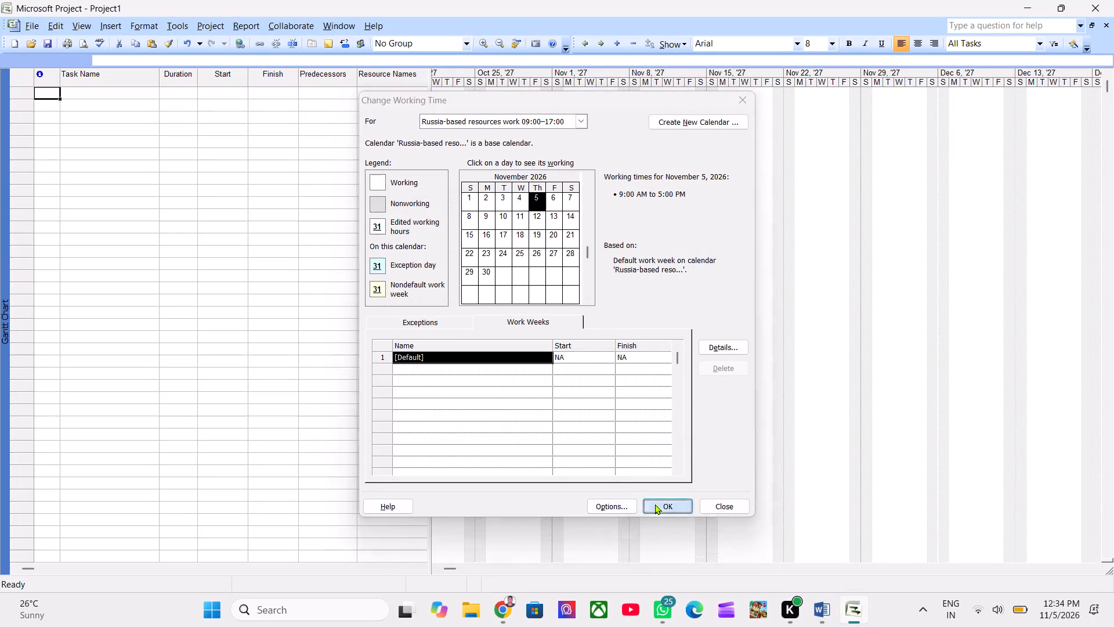
Reopen the working time settings and view the work weeks of the USA Eastern 08:00–16:00 calendar.
{"action": "left_click", "coordinate": [173, 20]}
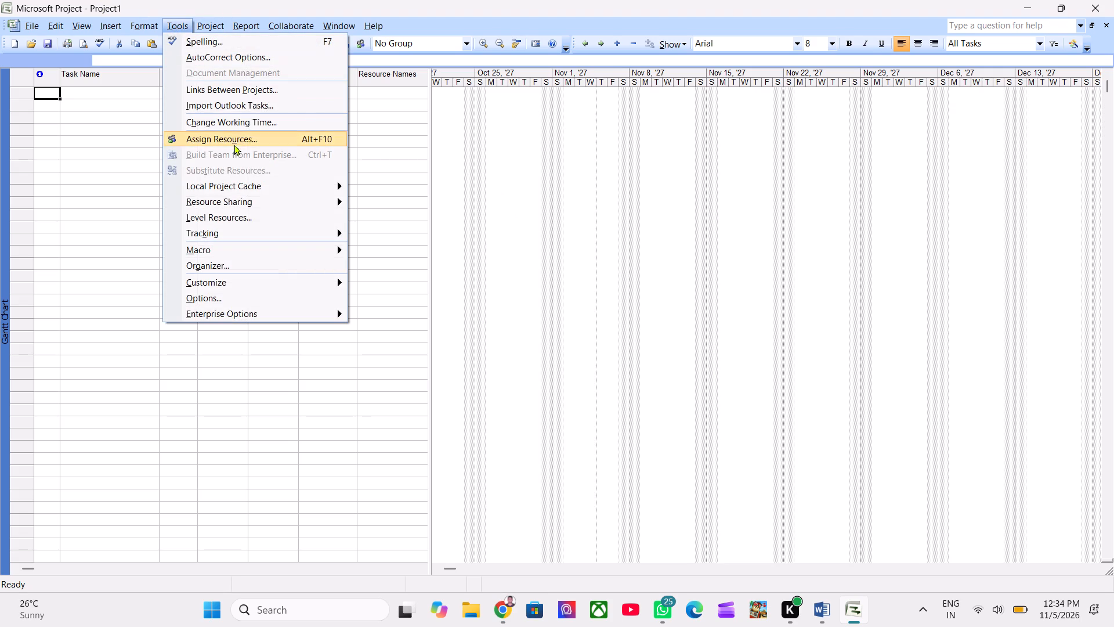
{"action": "left_click", "coordinate": [263, 119]}
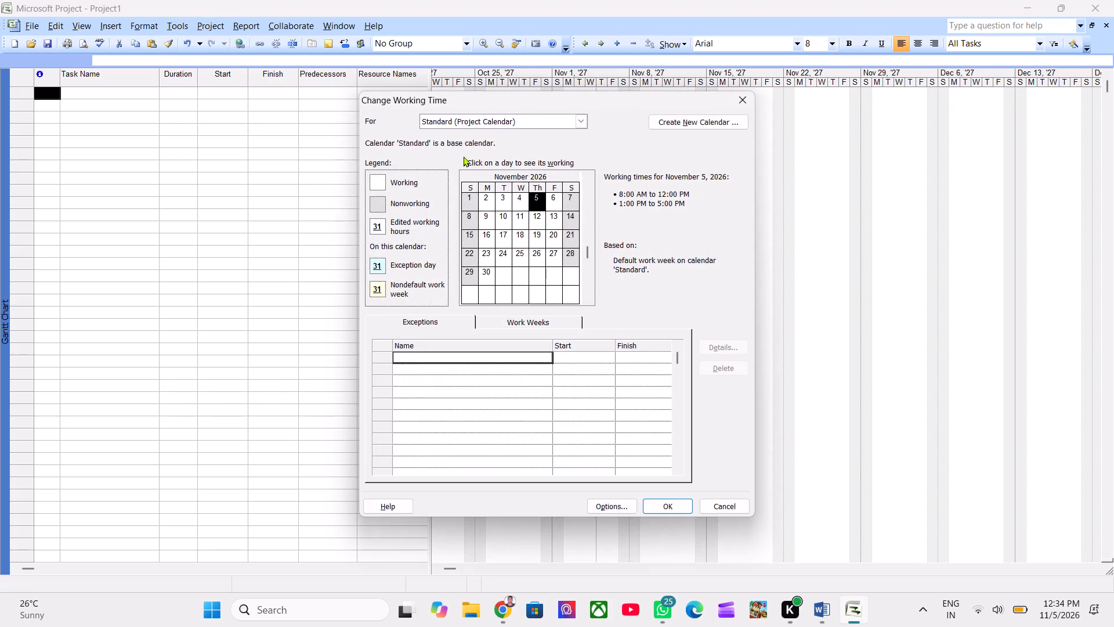
{"action": "left_click", "coordinate": [499, 122]}
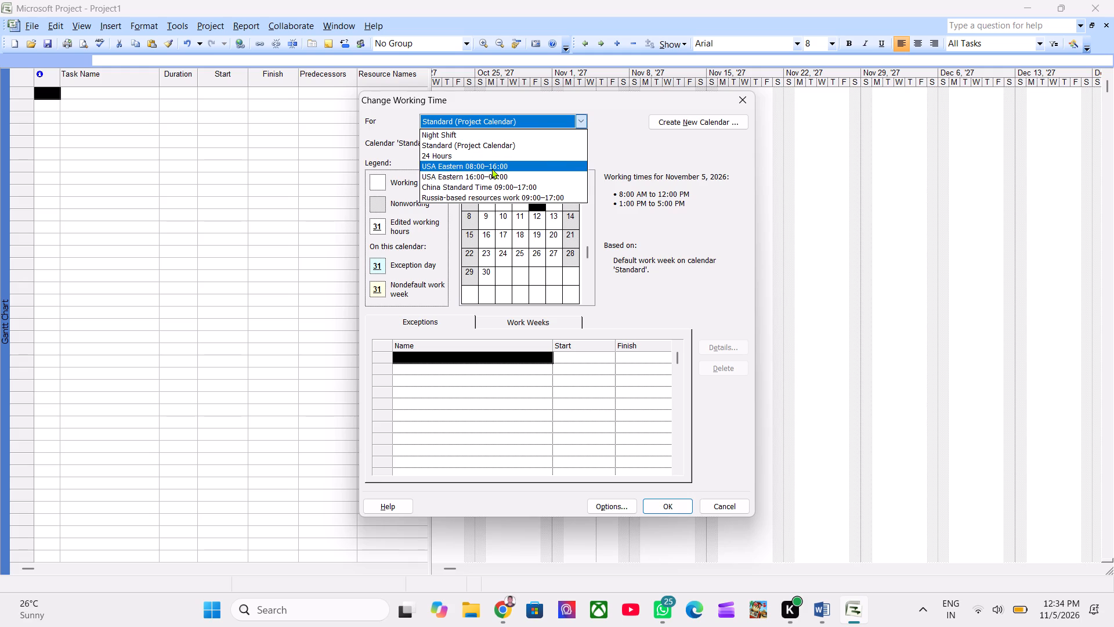
{"action": "left_click", "coordinate": [492, 168]}
{"action": "left_click", "coordinate": [511, 323]}
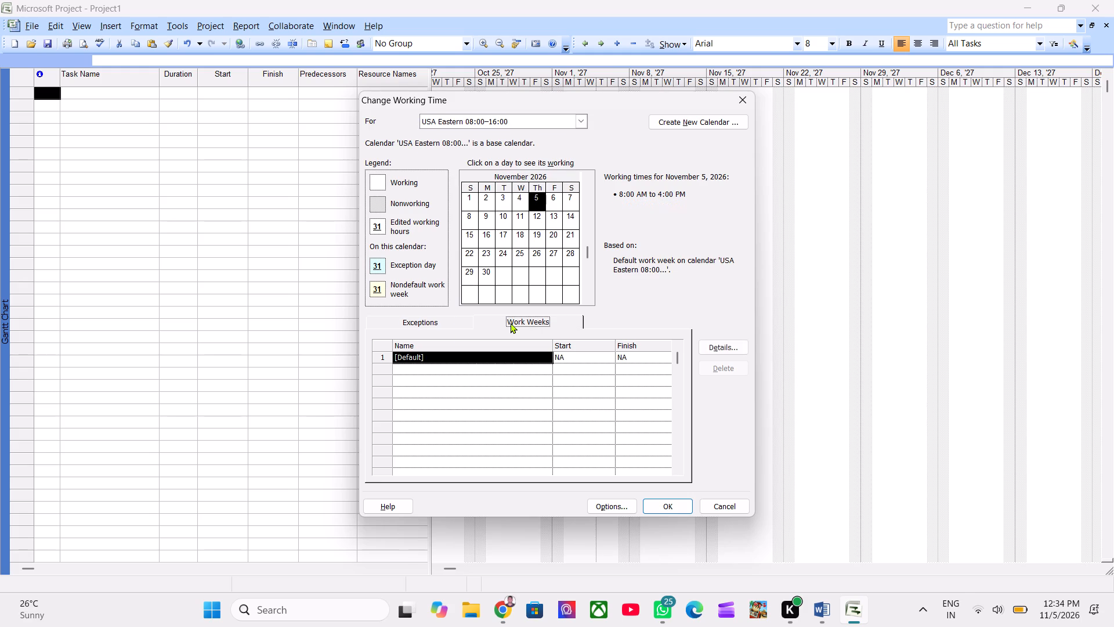
Switch to the Word document and review the task table, resource sheet, assignment and budget requirements, returning to the calendar and shift requirements.
{"action": "key", "text": "alt+Tab"}
{"action": "scroll", "coordinate": [440, 339], "scroll_direction": "down", "scroll_amount": 1}
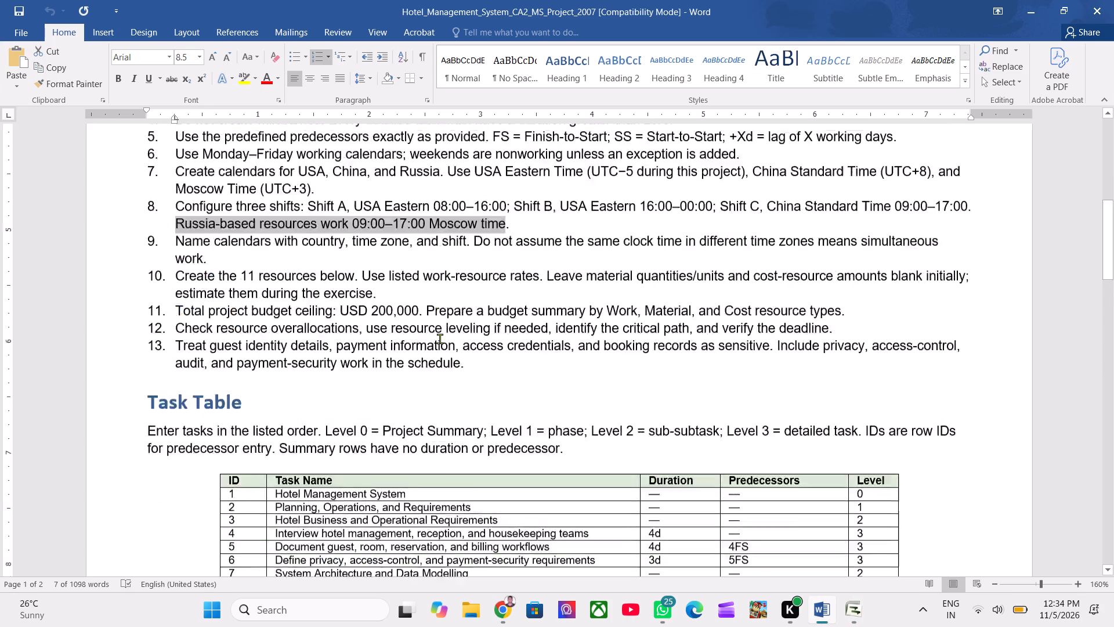
{"action": "scroll", "coordinate": [440, 339], "scroll_direction": "down", "scroll_amount": 2}
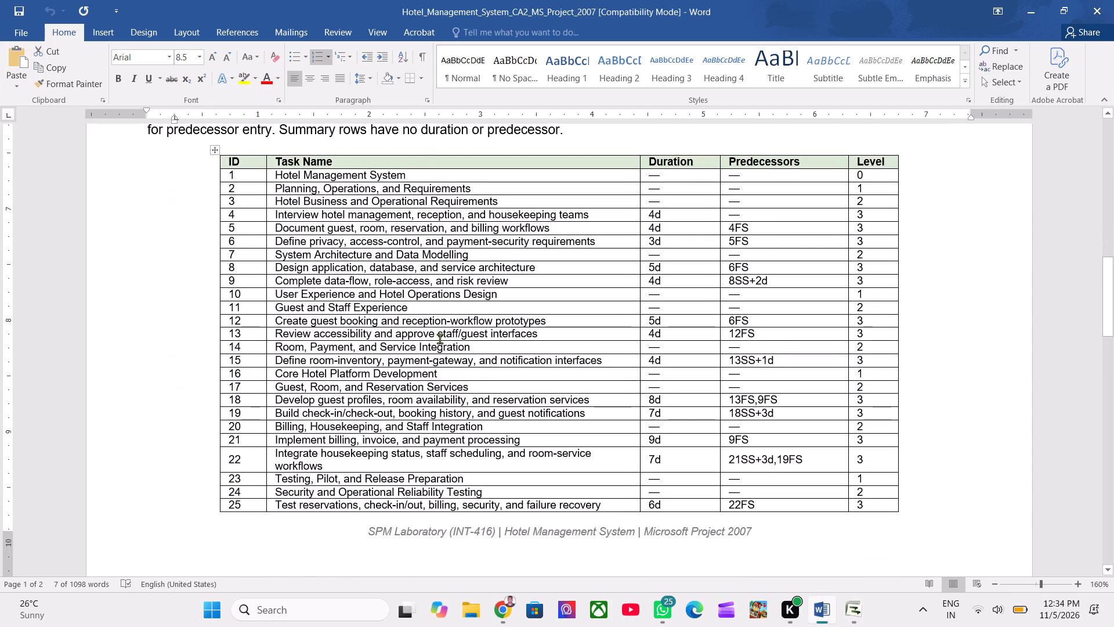
{"action": "scroll", "coordinate": [440, 339], "scroll_direction": "down", "scroll_amount": 4}
{"action": "scroll", "coordinate": [440, 339], "scroll_direction": "up", "scroll_amount": 1}
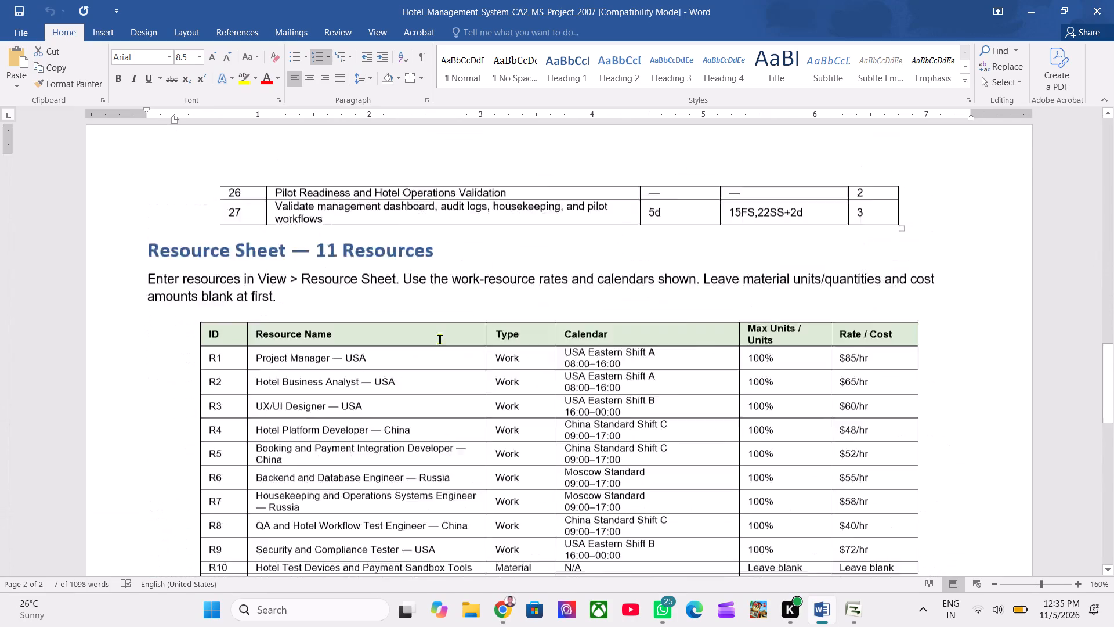
{"action": "scroll", "coordinate": [440, 339], "scroll_direction": "up", "scroll_amount": 1}
{"action": "scroll", "coordinate": [440, 339], "scroll_direction": "down", "scroll_amount": 2}
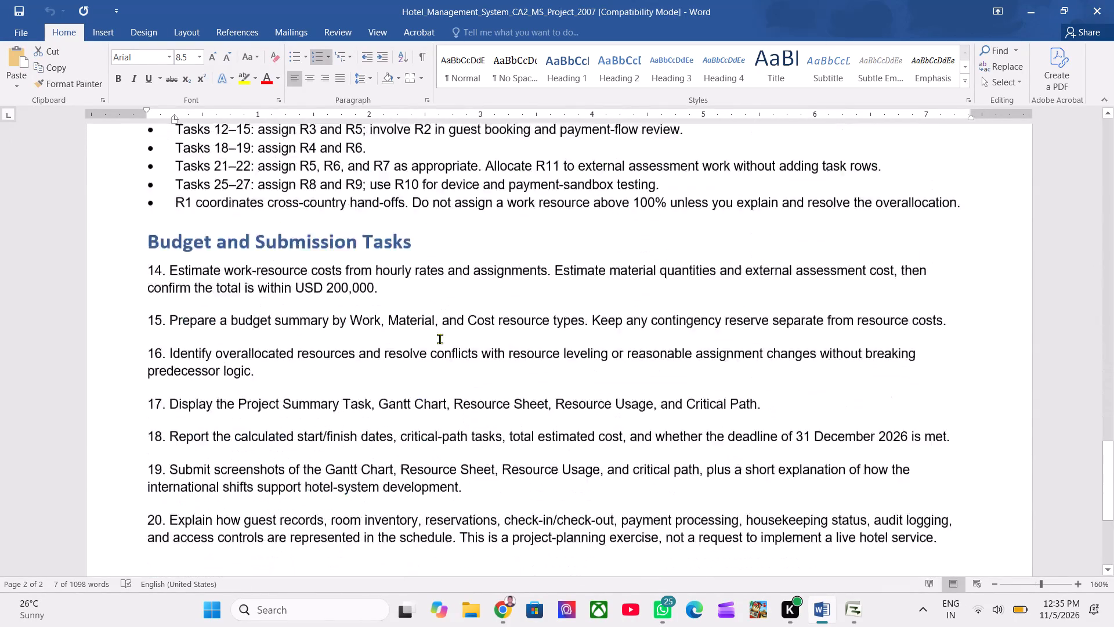
{"action": "scroll", "coordinate": [440, 339], "scroll_direction": "down", "scroll_amount": 2}
{"action": "scroll", "coordinate": [440, 339], "scroll_direction": "up", "scroll_amount": 5}
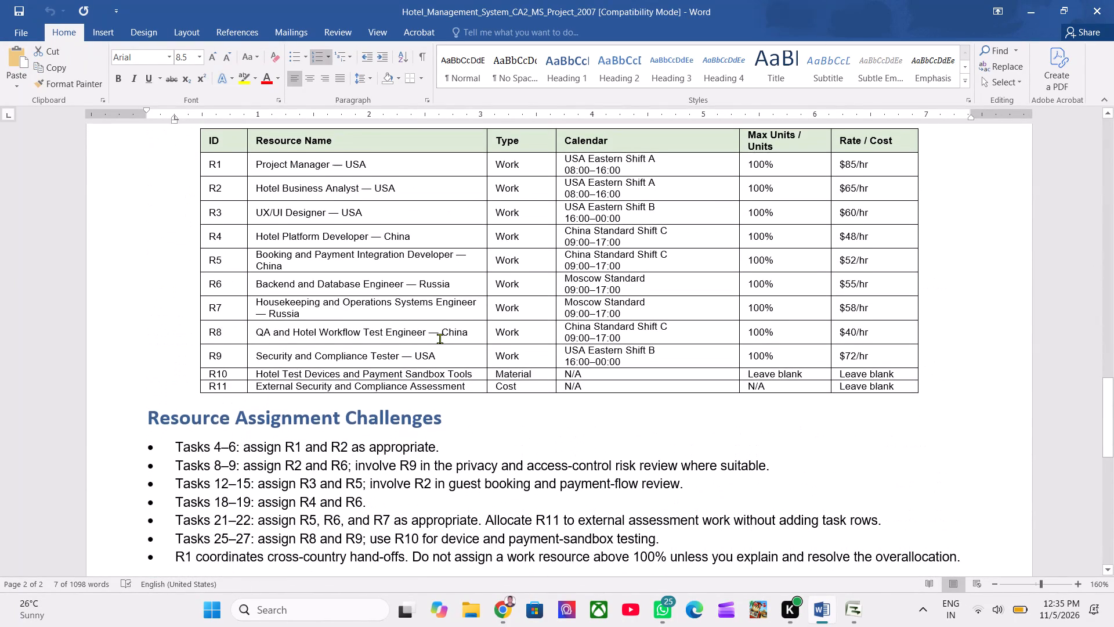
{"action": "scroll", "coordinate": [440, 339], "scroll_direction": "up", "scroll_amount": 2}
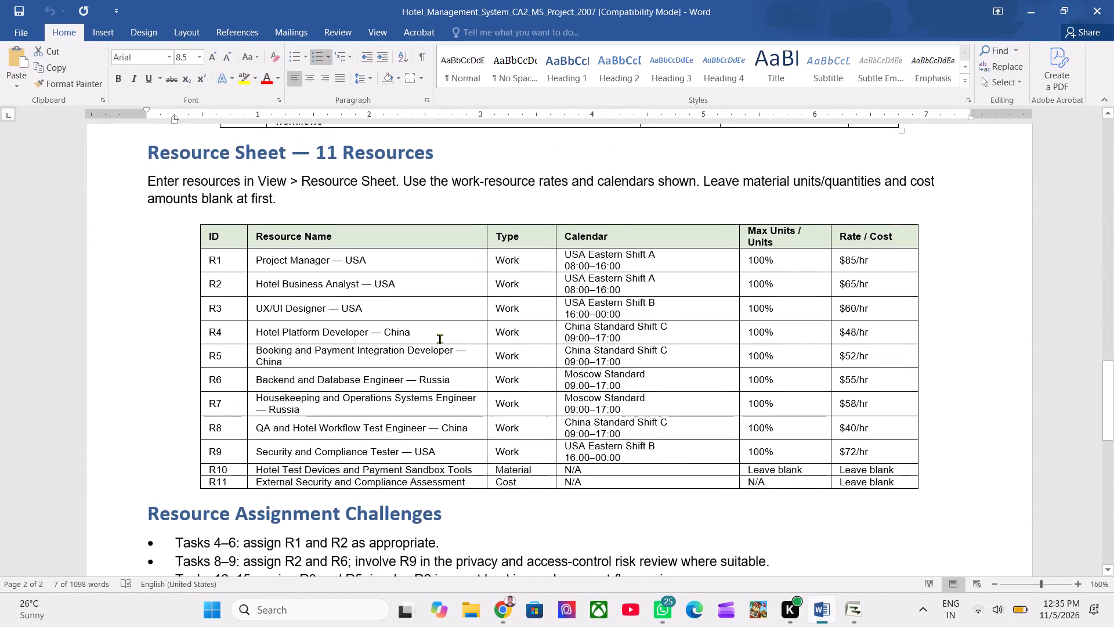
{"action": "scroll", "coordinate": [440, 339], "scroll_direction": "up", "scroll_amount": 4}
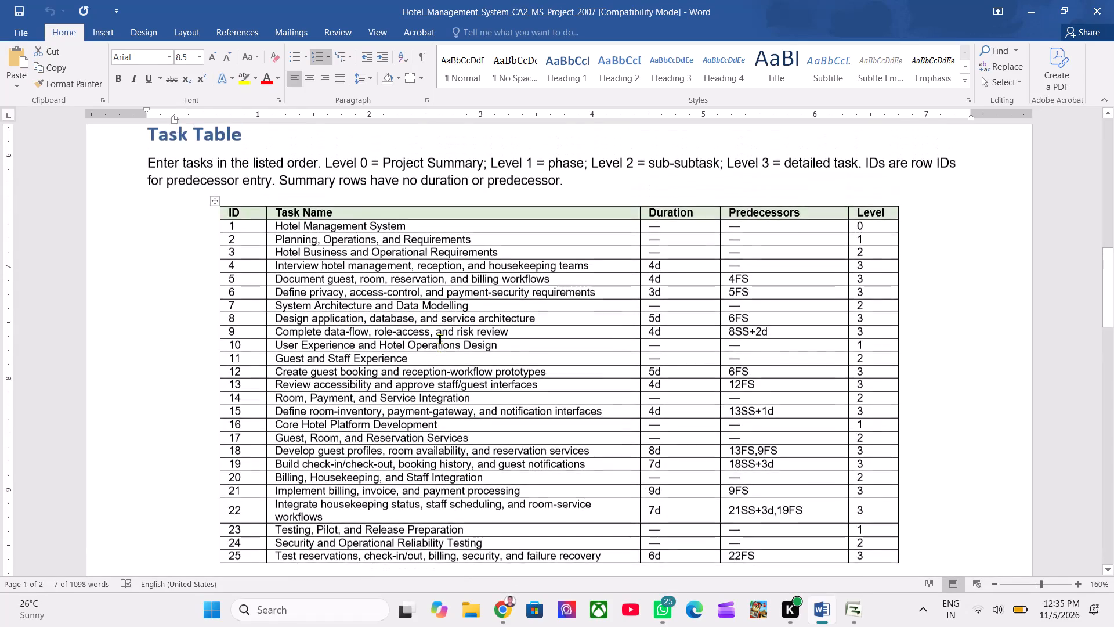
{"action": "scroll", "coordinate": [440, 339], "scroll_direction": "up", "scroll_amount": 3}
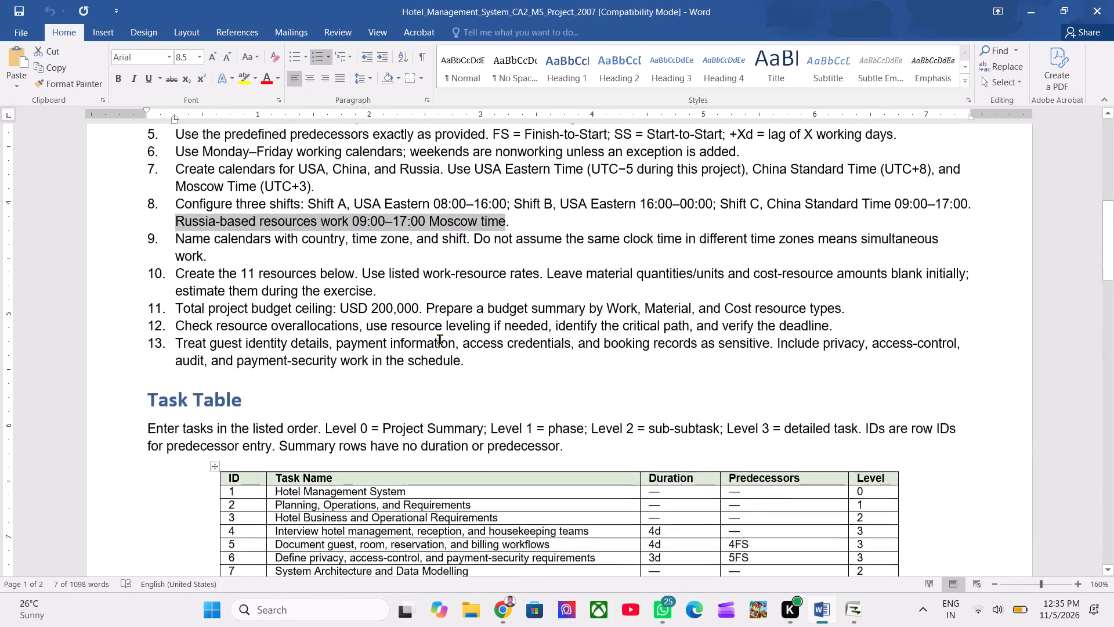
{"action": "scroll", "coordinate": [440, 339], "scroll_direction": "up", "scroll_amount": 1}
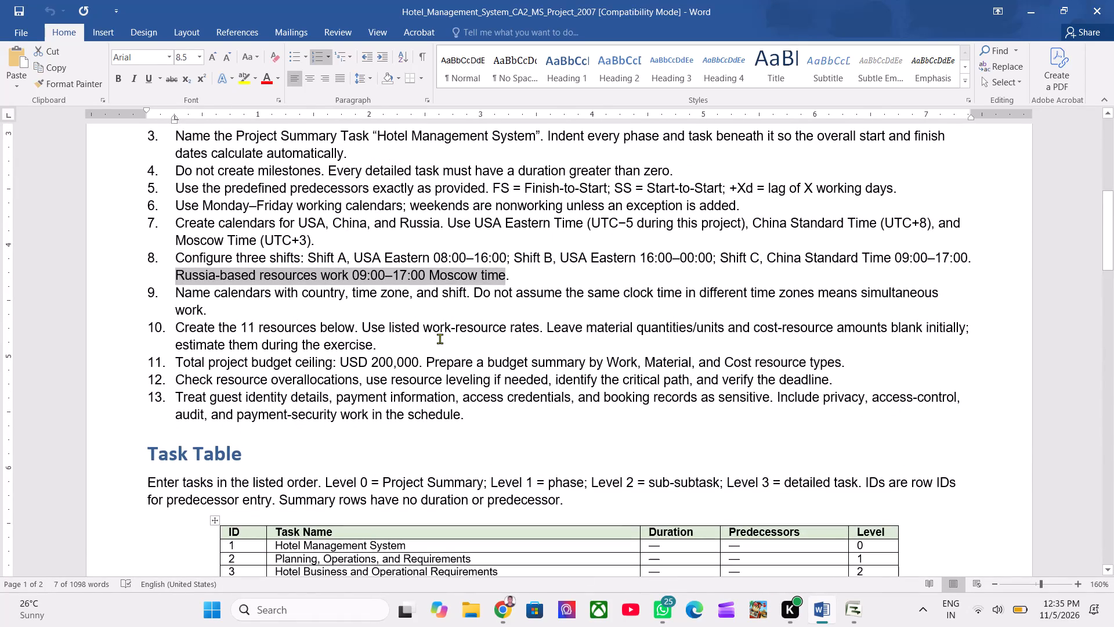
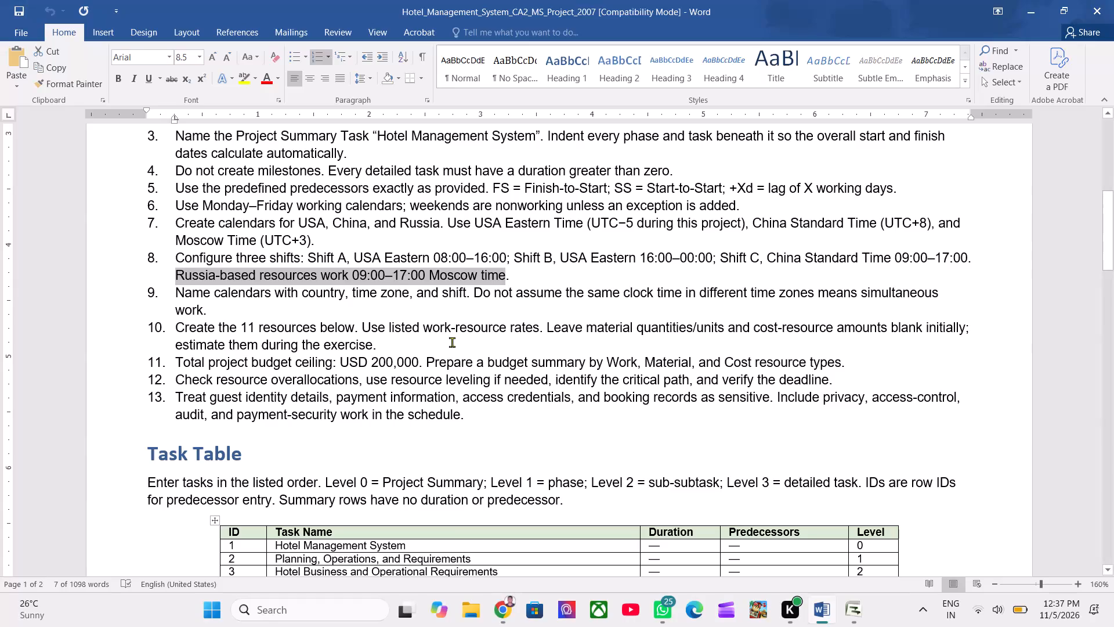
Review the requirements document's resource table, resource assignment guidance, and budget and submission tasks.
{"action": "scroll", "coordinate": [466, 381], "scroll_direction": "down", "scroll_amount": 4}
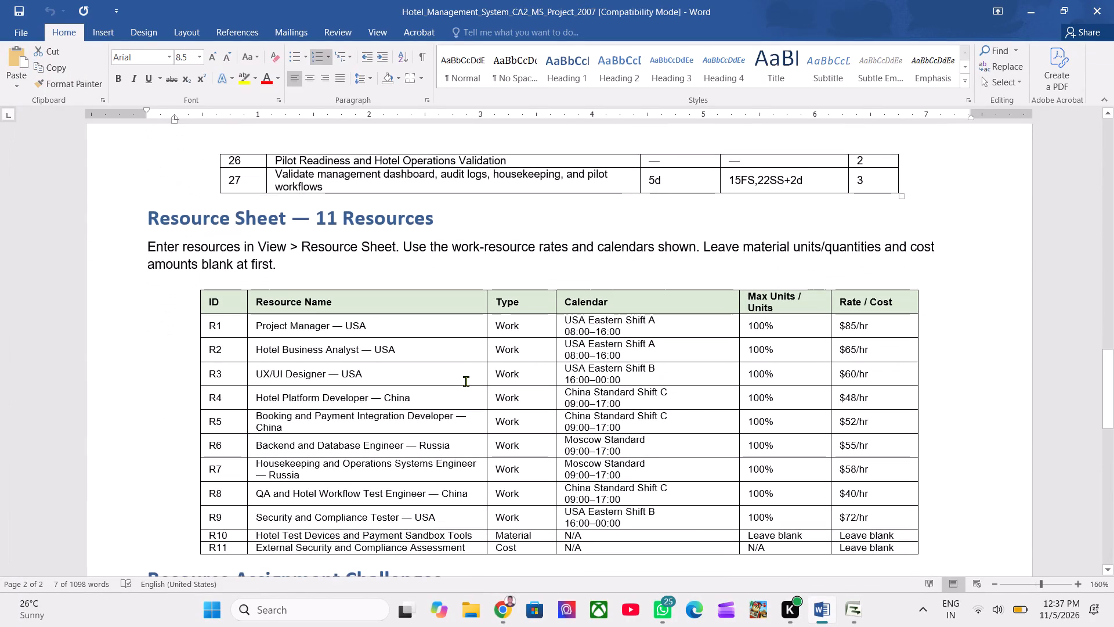
{"action": "scroll", "coordinate": [466, 381], "scroll_direction": "down", "scroll_amount": 3}
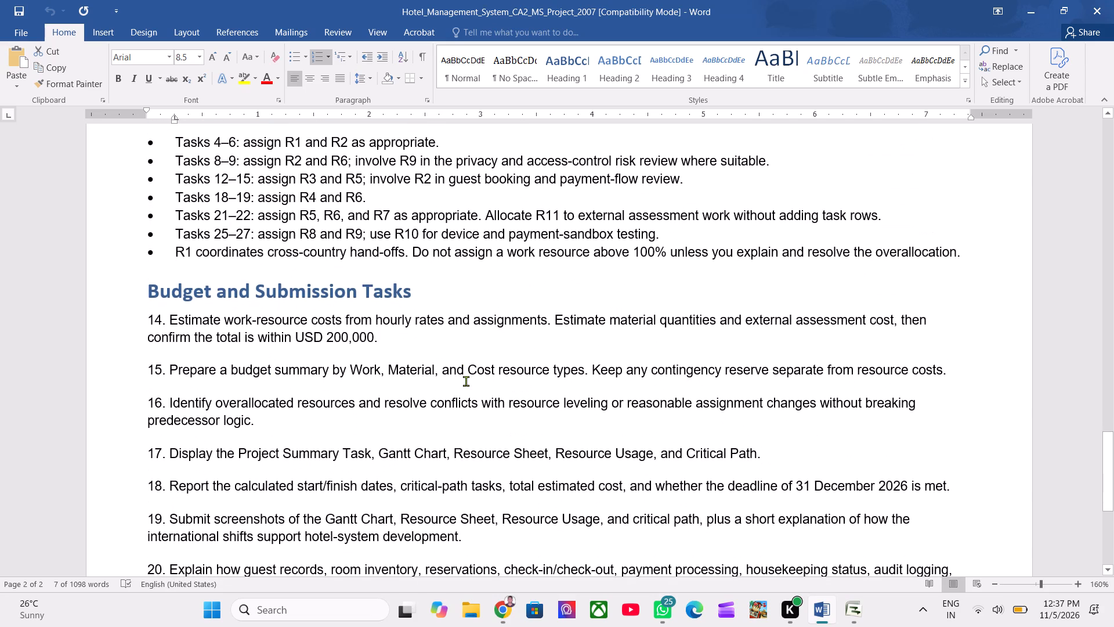
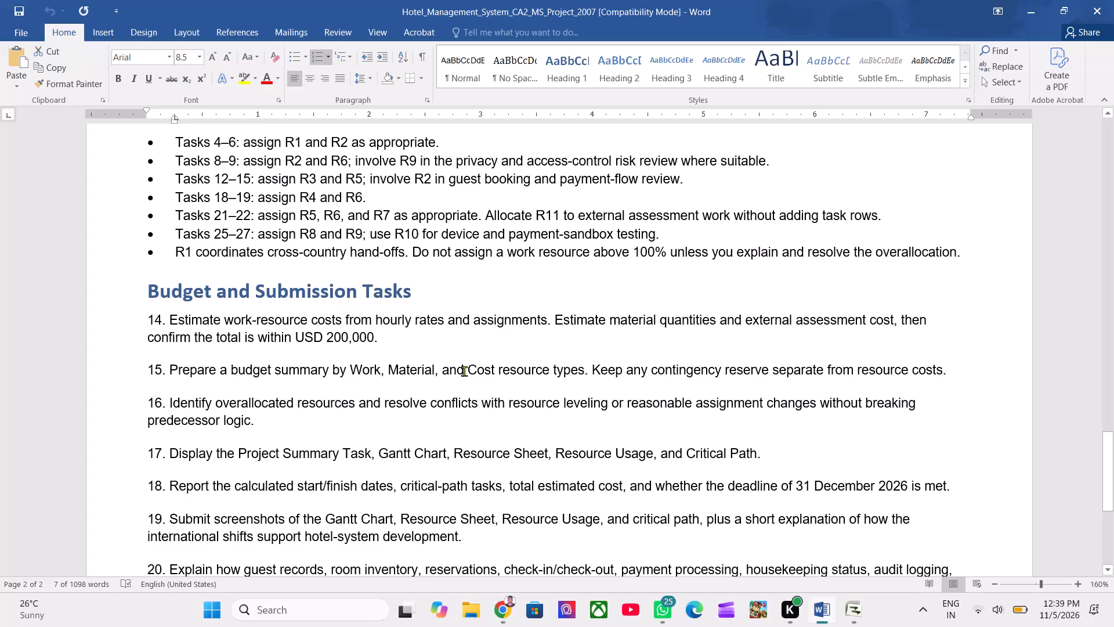
Review the Project Requirements list, including calendar, time-zone and shift items, and check it against the USA Eastern calendar in Microsoft Project.
{"action": "scroll", "coordinate": [465, 372], "scroll_direction": "up", "scroll_amount": 9}
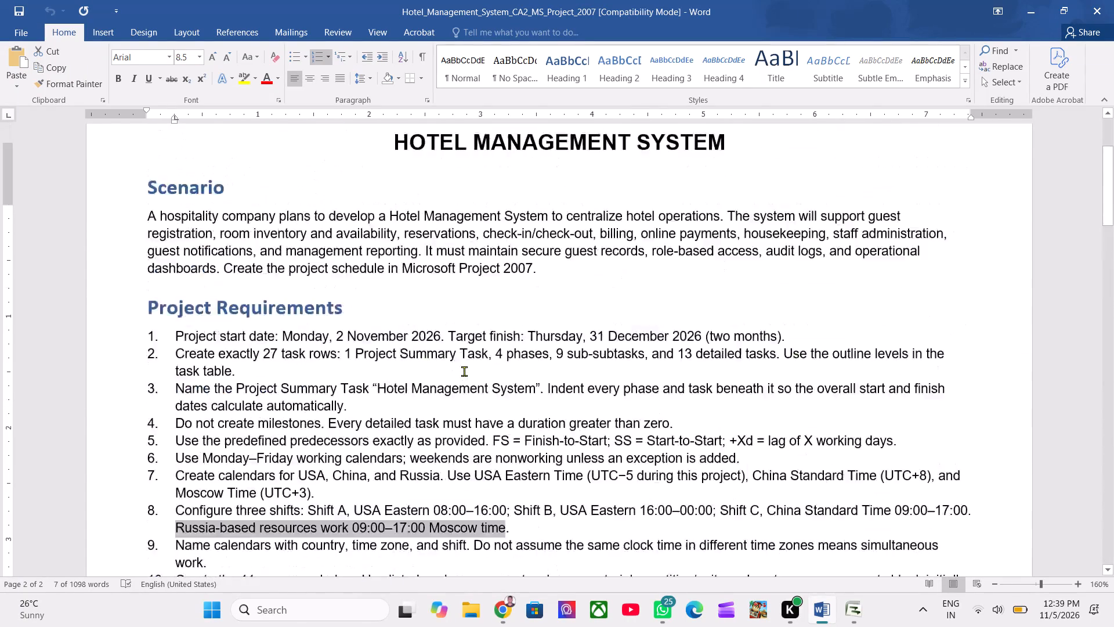
{"action": "scroll", "coordinate": [465, 372], "scroll_direction": "up", "scroll_amount": 3}
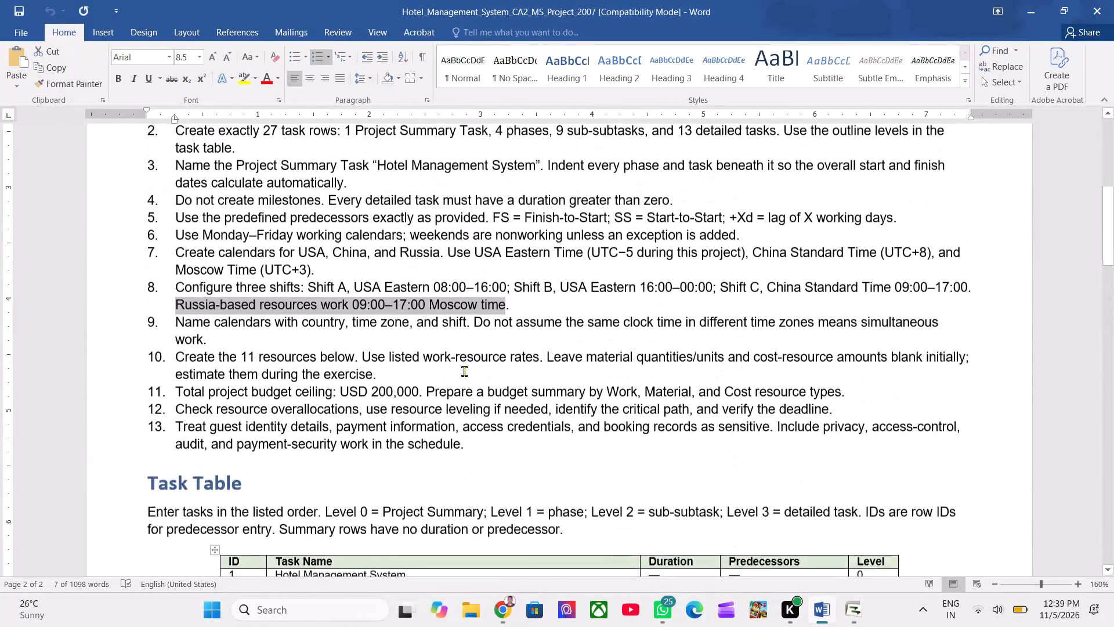
{"action": "scroll", "coordinate": [465, 372], "scroll_direction": "up", "scroll_amount": 1}
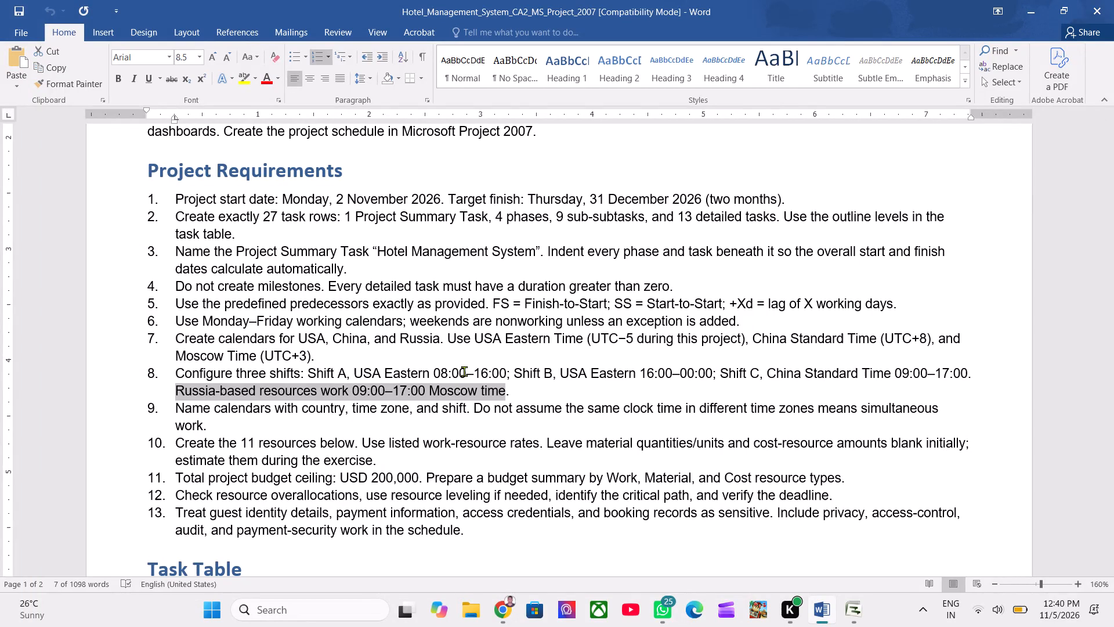
{"action": "key", "text": "alt+Tab"}
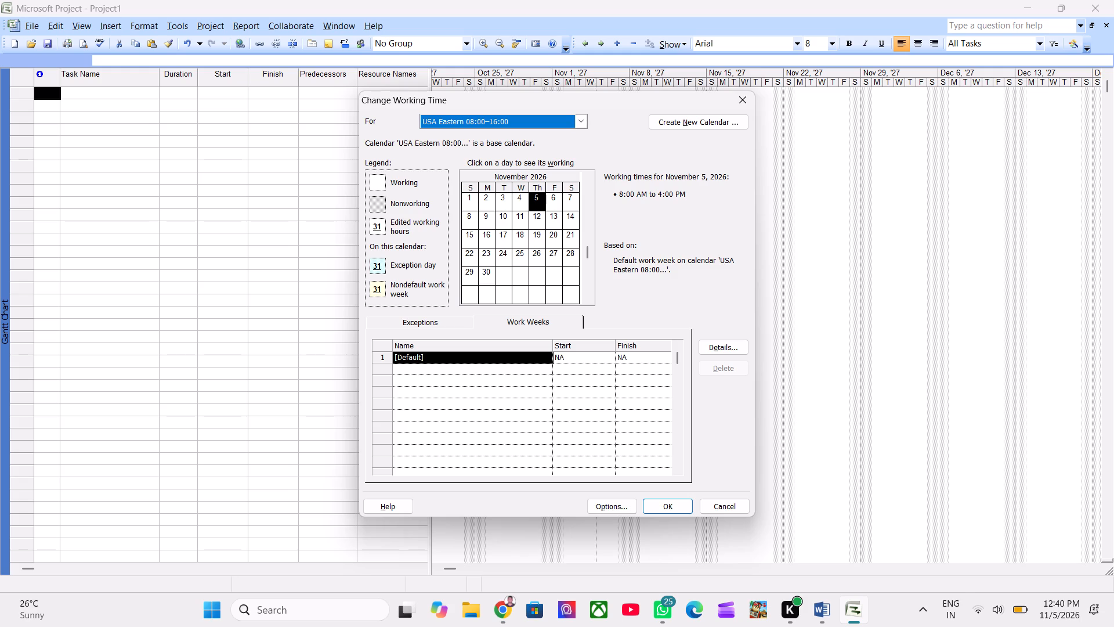
{"action": "key", "text": "alt+Tab"}
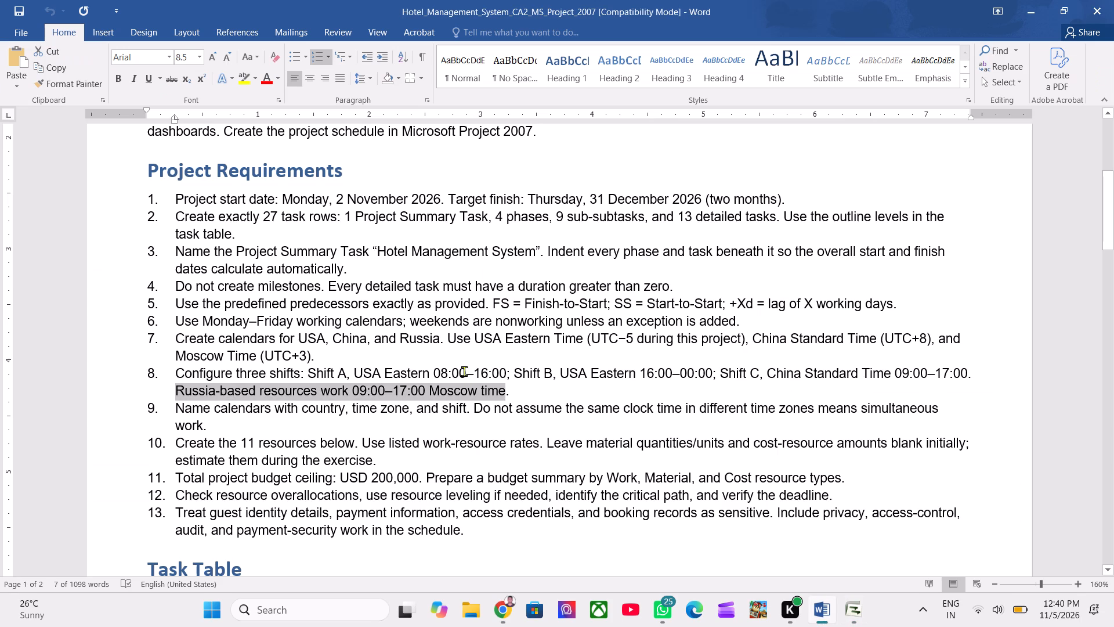
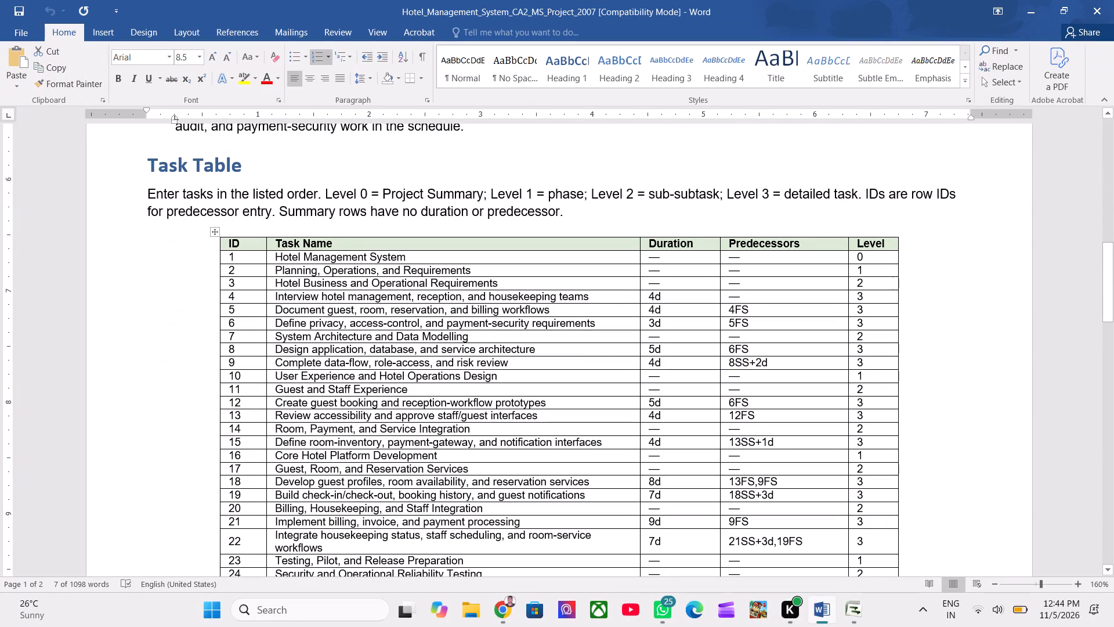
Copy the Task Name entries from the Task Table, from Hotel Management System through row 27, the management dashboard validation task.
{"action": "left_click_drag", "start_coordinate": [273, 255], "coordinate": [513, 312]}
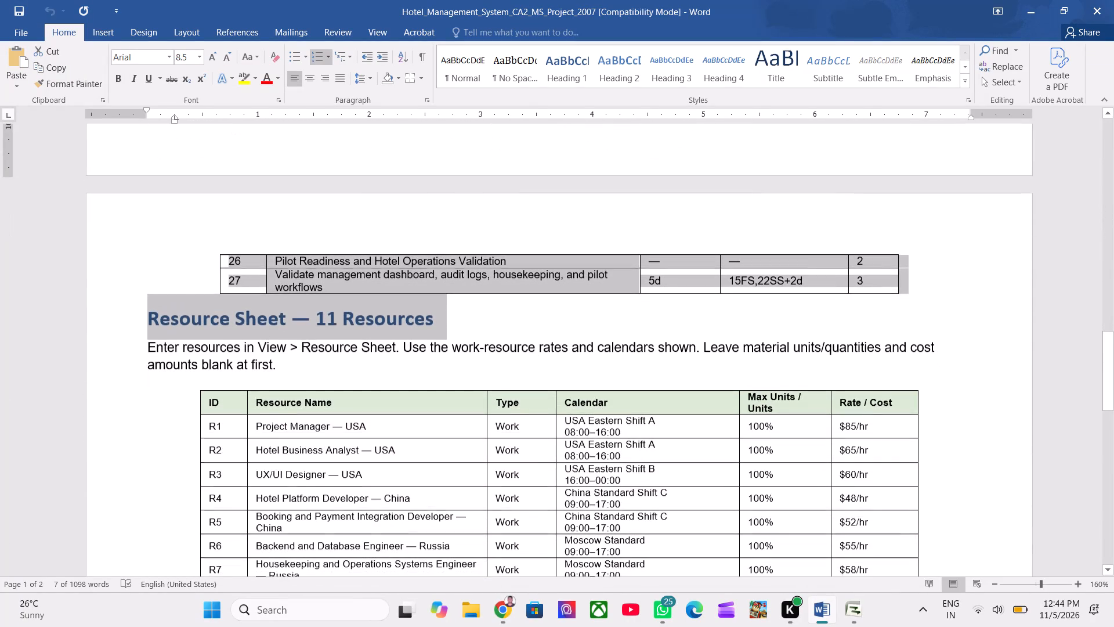
{"action": "left_click_drag", "start_coordinate": [513, 312], "coordinate": [515, 283]}
{"action": "key", "text": "ctrl+c"}
{"action": "key", "text": "ctrl+c"}
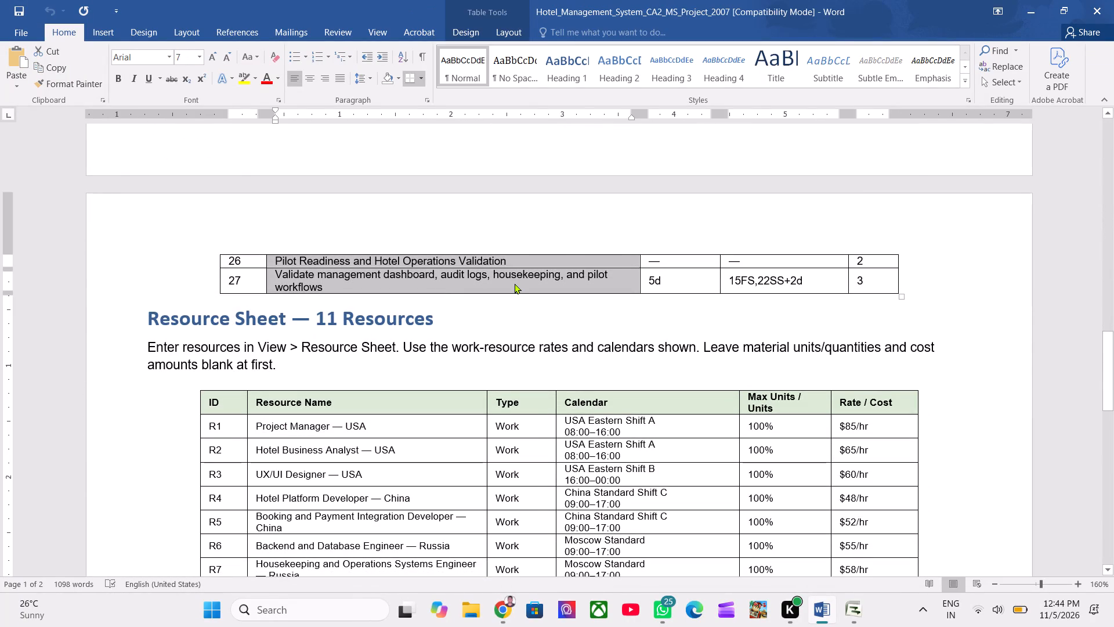
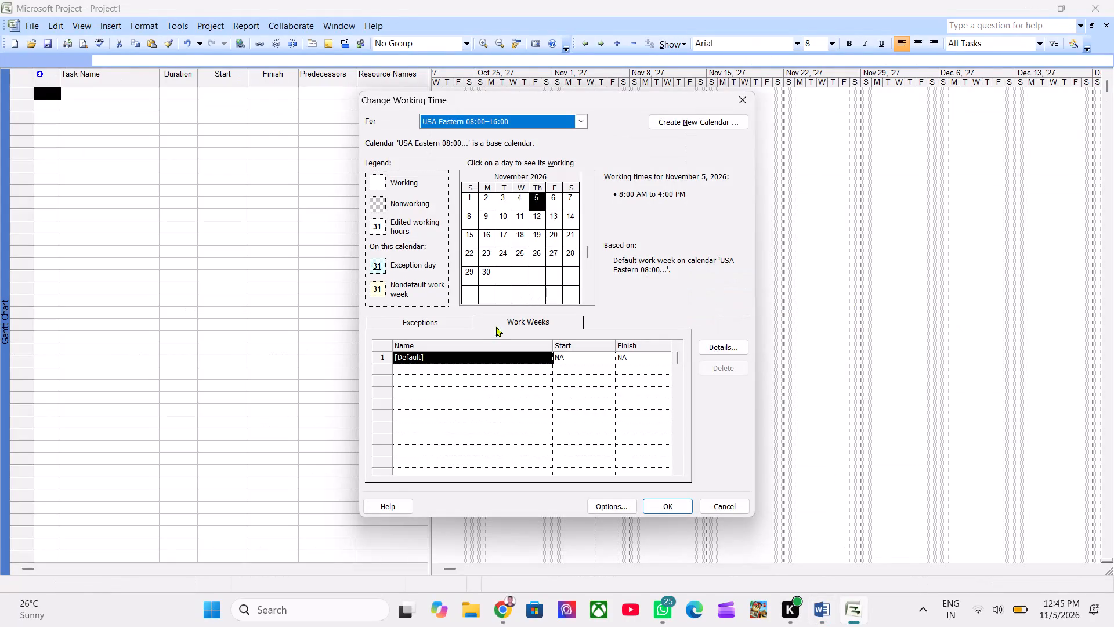
Paste the 27 copied task names into the Task Name column starting at row 1, leaving the Change Working Time dialog.
{"action": "key", "text": "Escape"}
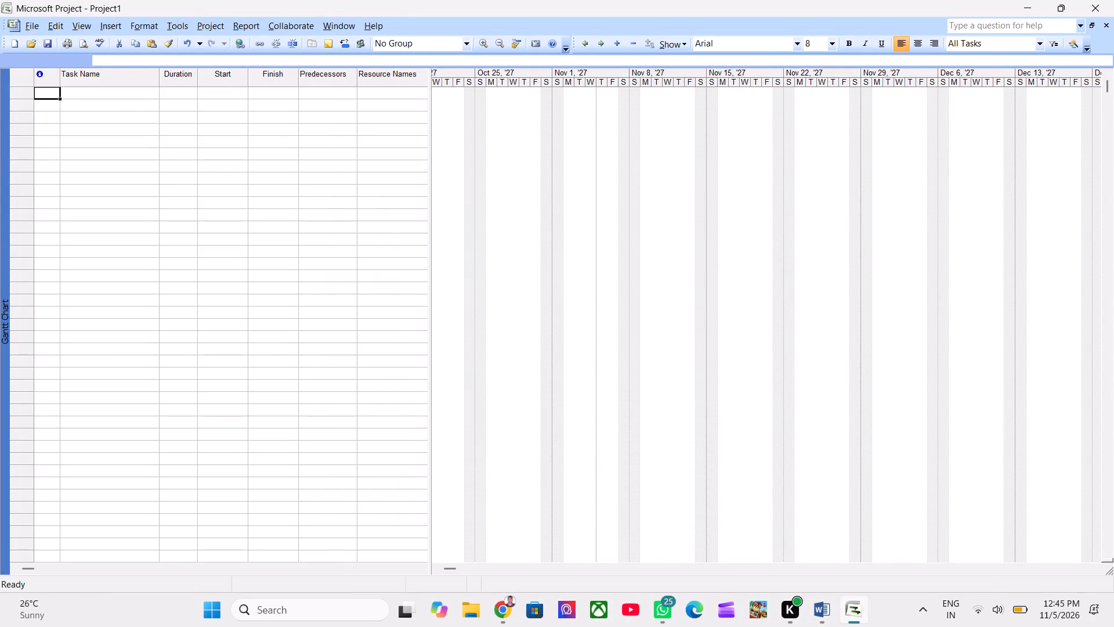
{"action": "left_click", "coordinate": [118, 98]}
{"action": "key", "text": "ctrl+v"}
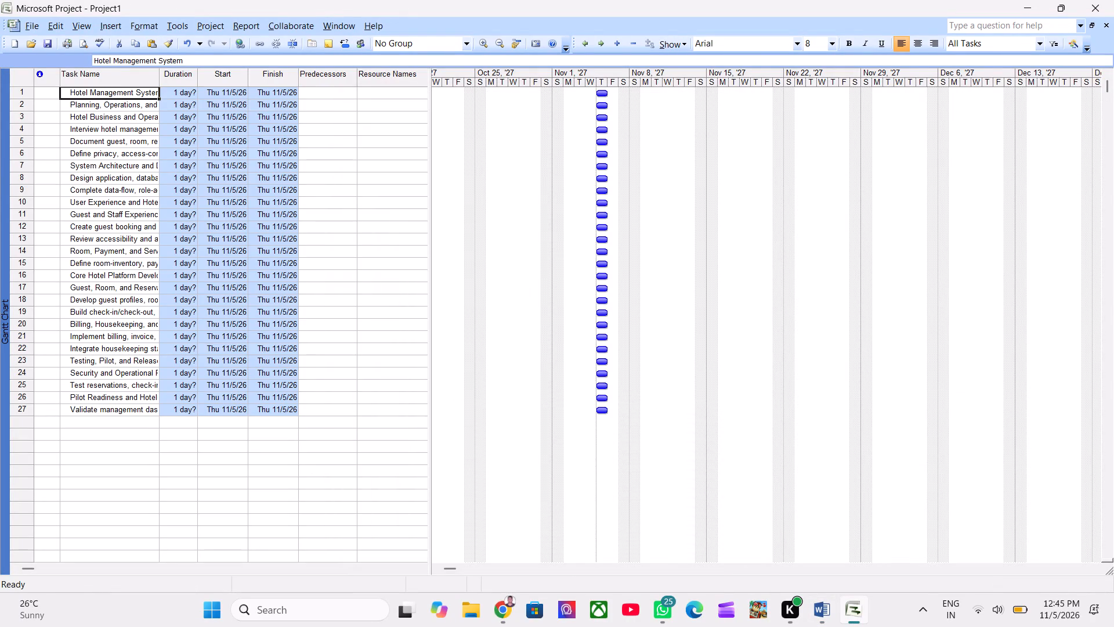
Indent tasks 2 through 27 one level so they sit beneath the Hotel Management System summary task.
{"action": "left_click_drag", "start_coordinate": [108, 105], "coordinate": [107, 321]}
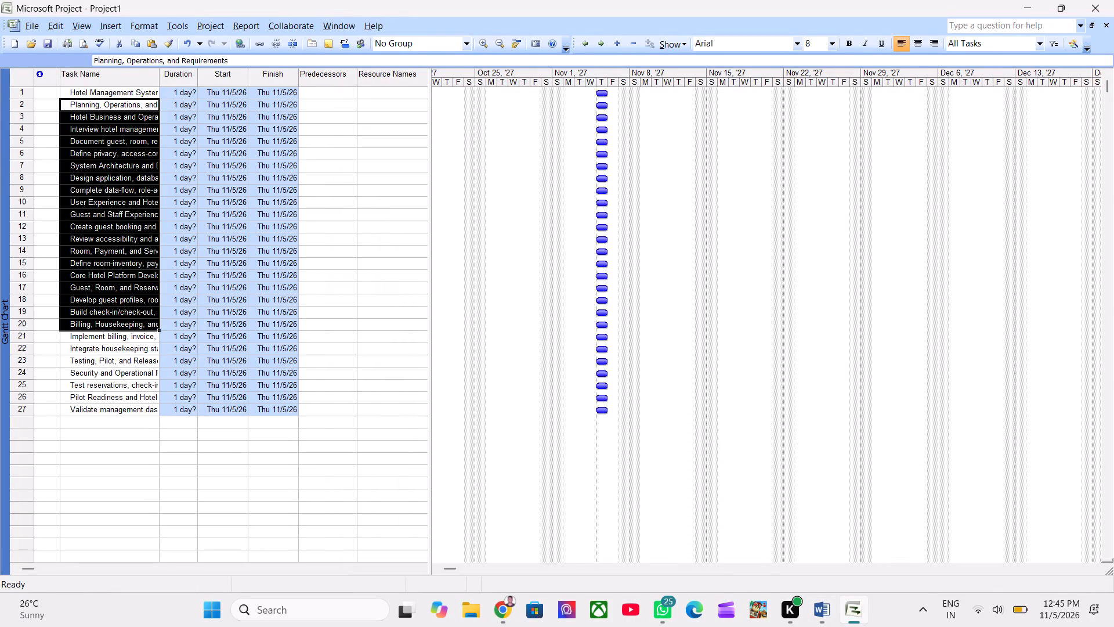
{"action": "left_click_drag", "start_coordinate": [107, 321], "coordinate": [95, 406]}
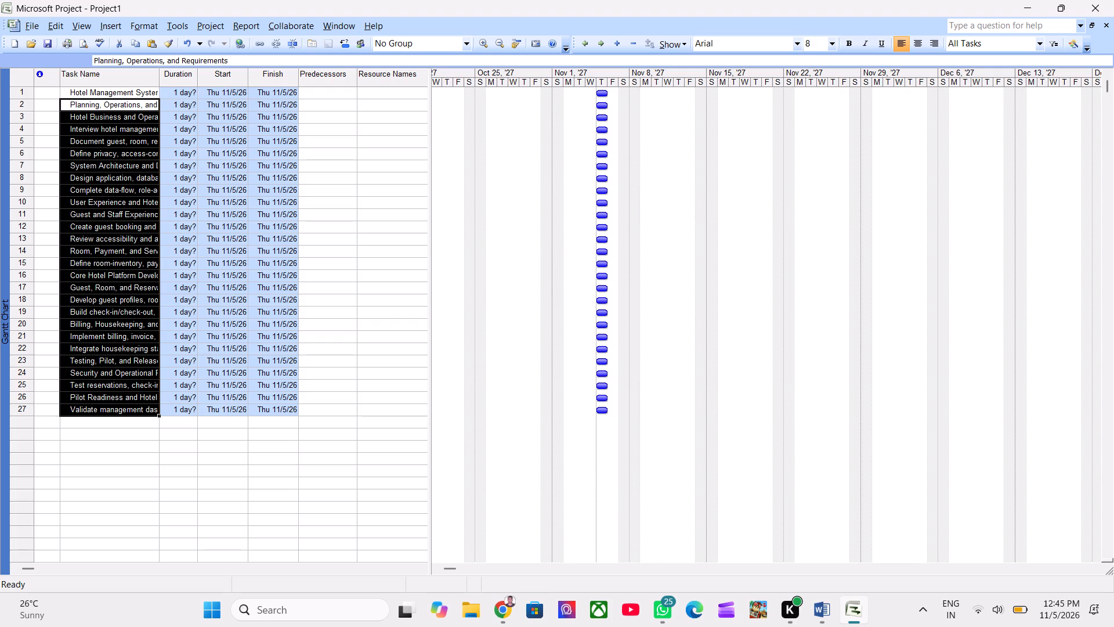
{"action": "key", "text": "ctrl+shift+Right"}
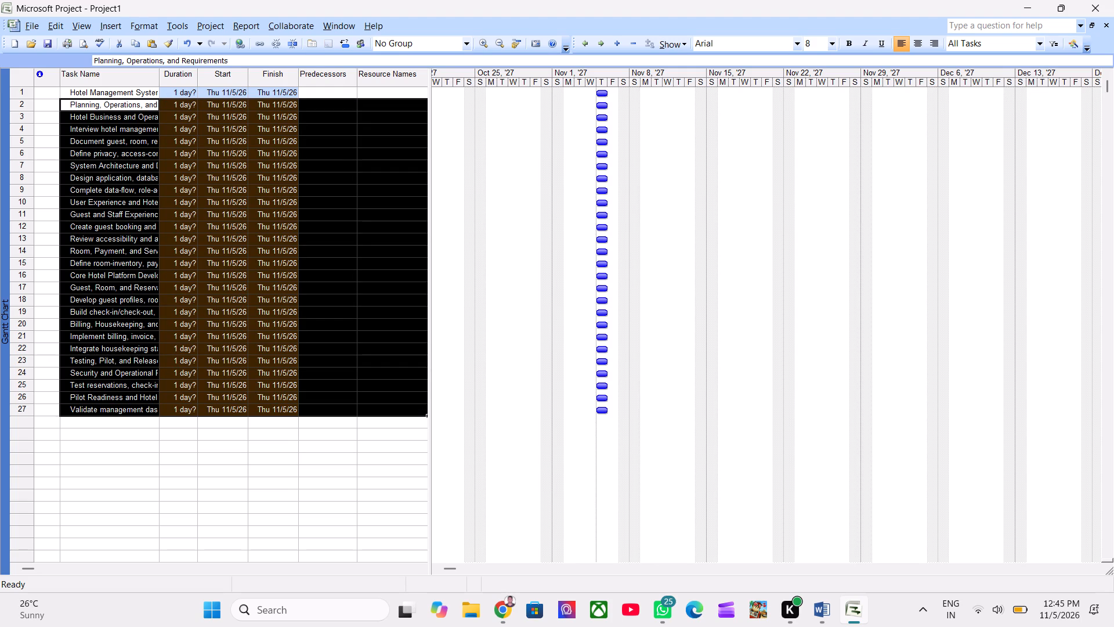
{"action": "left_click", "coordinate": [602, 43]}
{"action": "left_click", "coordinate": [87, 111]}
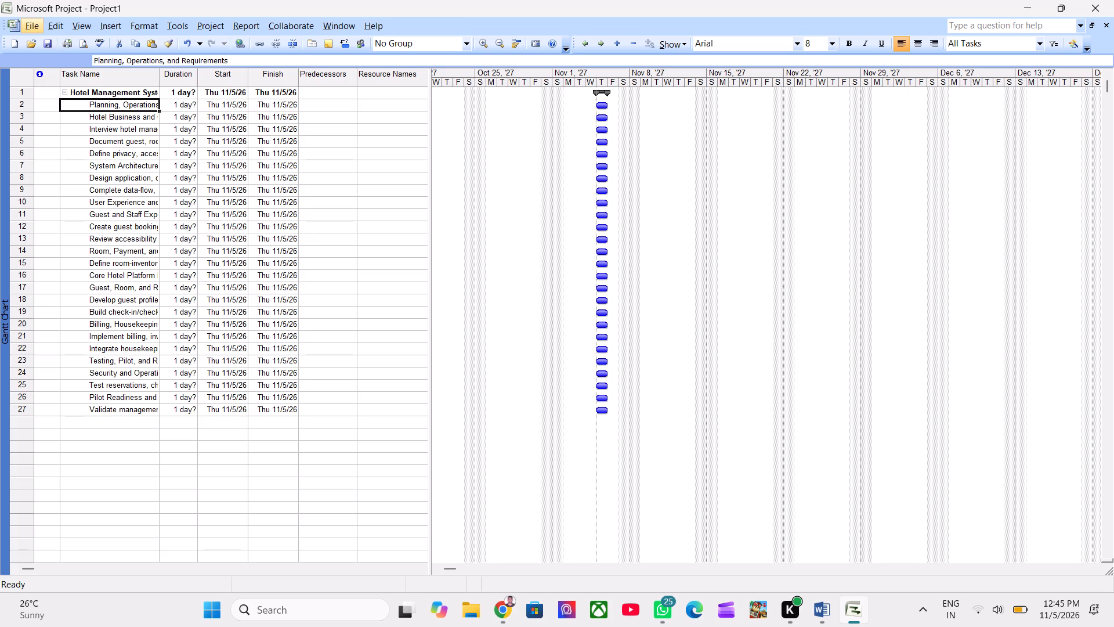
Switch to the Word requirements, examine the Task Table's durations around rows 3 to 6, and return to Microsoft Project.
{"action": "key", "text": "alt+Tab"}
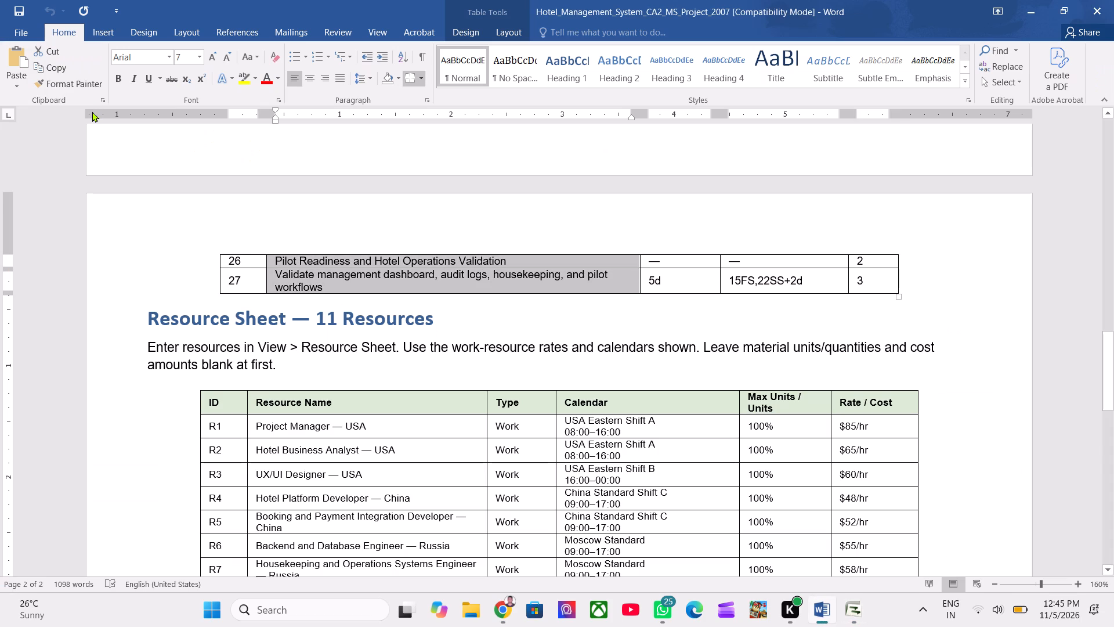
{"action": "scroll", "coordinate": [462, 325], "scroll_direction": "up", "scroll_amount": 3}
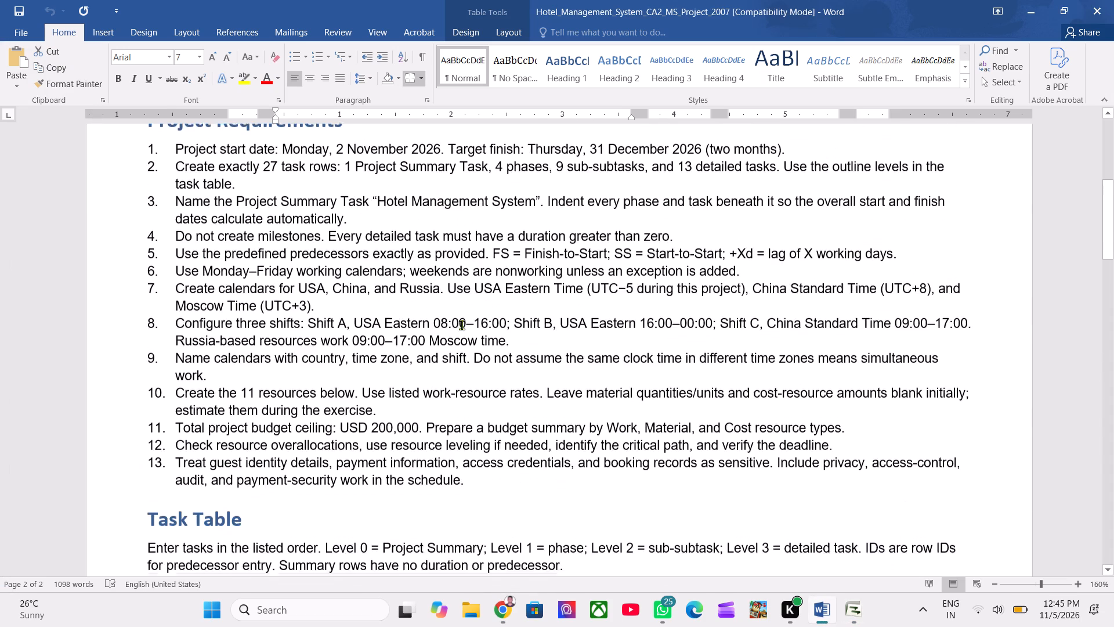
{"action": "scroll", "coordinate": [462, 325], "scroll_direction": "down", "scroll_amount": 1}
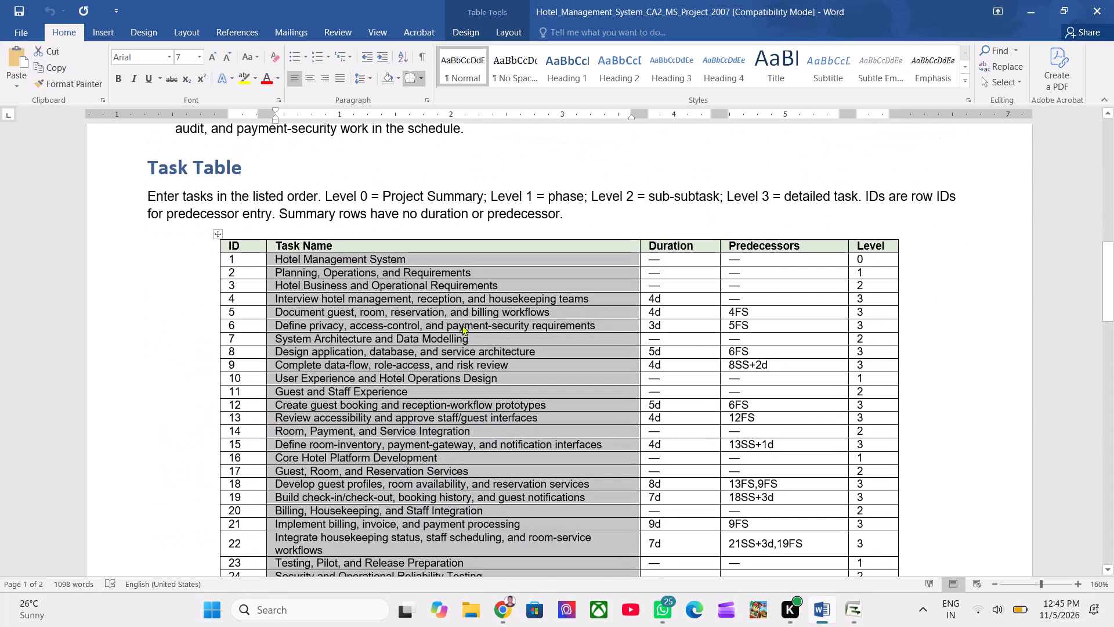
{"action": "left_click_drag", "start_coordinate": [671, 287], "coordinate": [664, 297]}
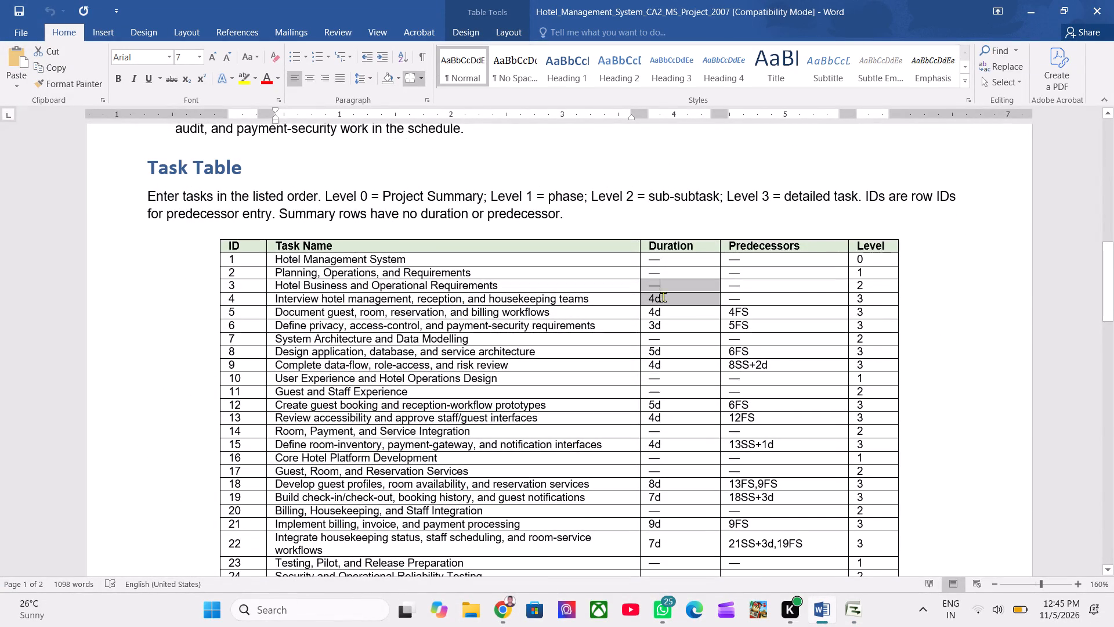
{"action": "left_click_drag", "start_coordinate": [664, 297], "coordinate": [660, 328]}
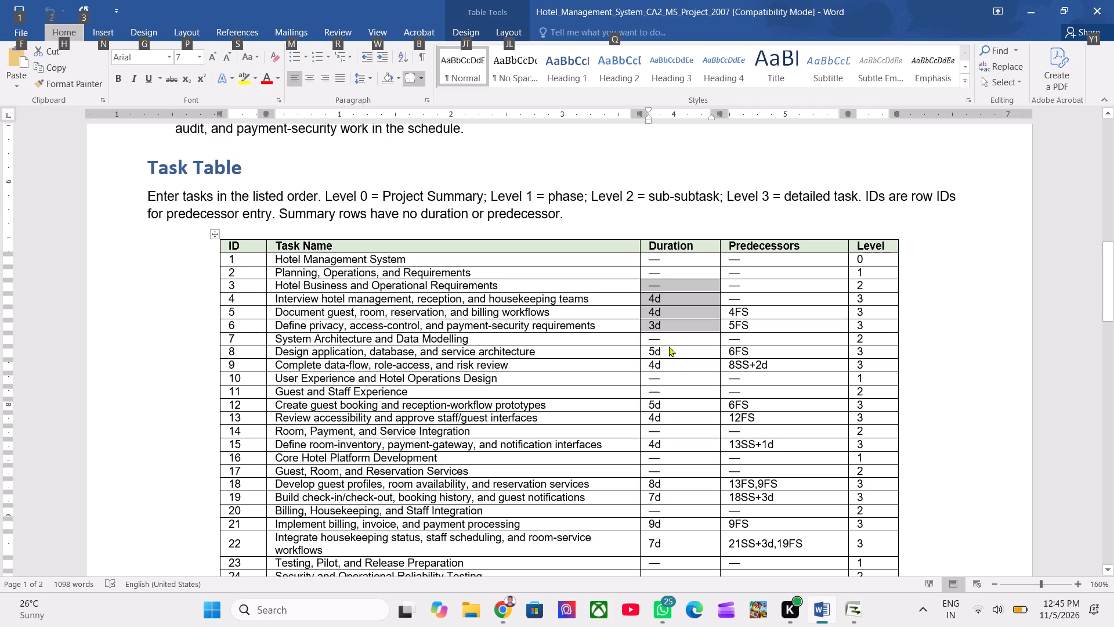
{"action": "key", "text": "alt+Tab"}
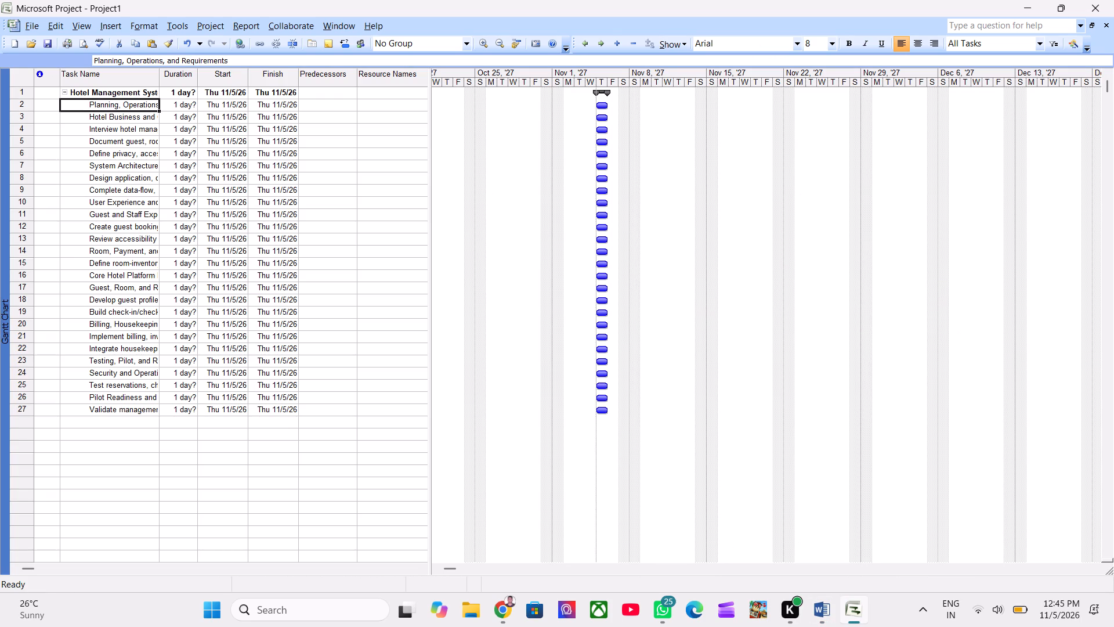
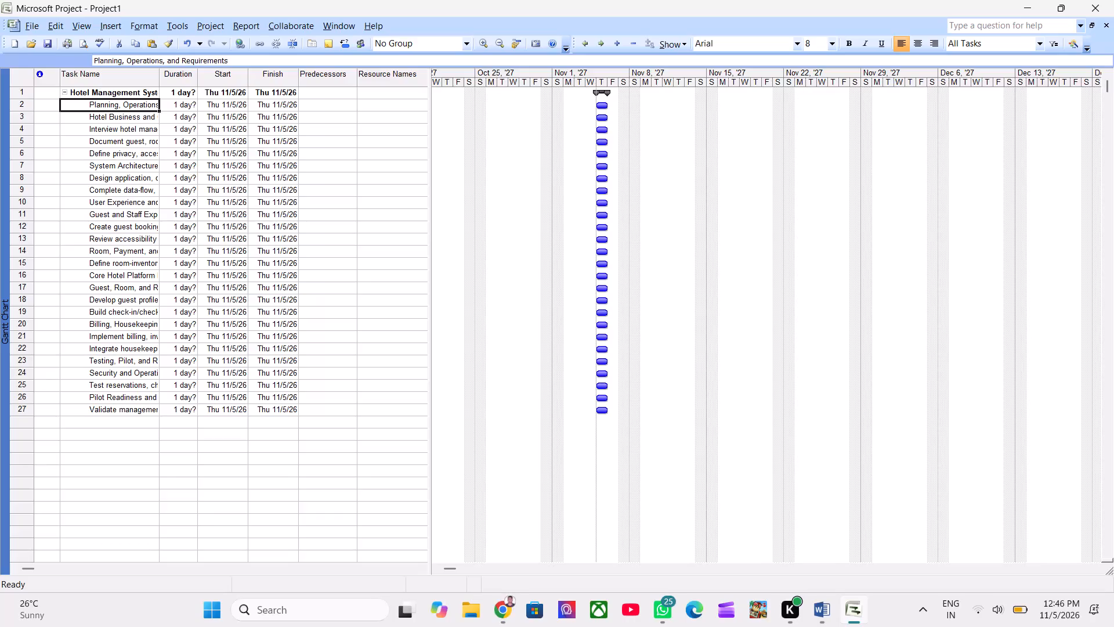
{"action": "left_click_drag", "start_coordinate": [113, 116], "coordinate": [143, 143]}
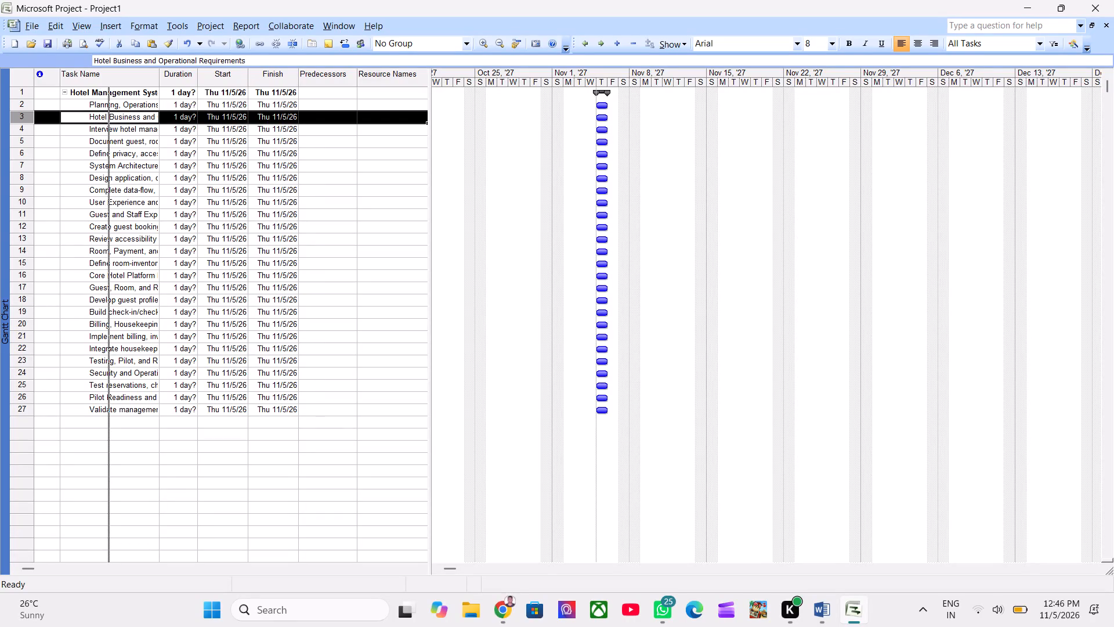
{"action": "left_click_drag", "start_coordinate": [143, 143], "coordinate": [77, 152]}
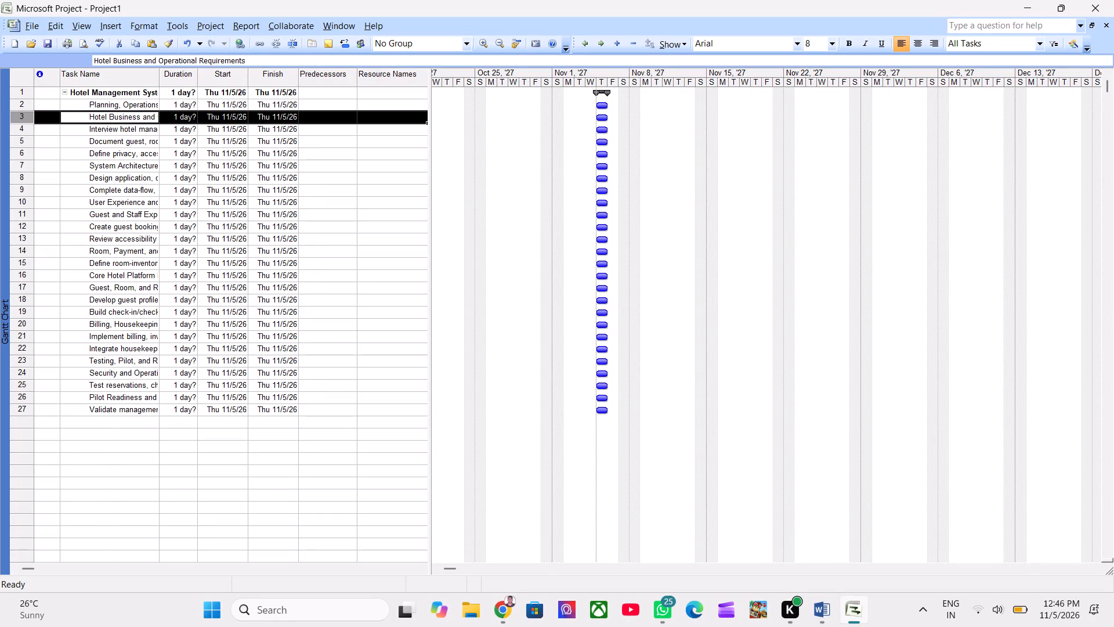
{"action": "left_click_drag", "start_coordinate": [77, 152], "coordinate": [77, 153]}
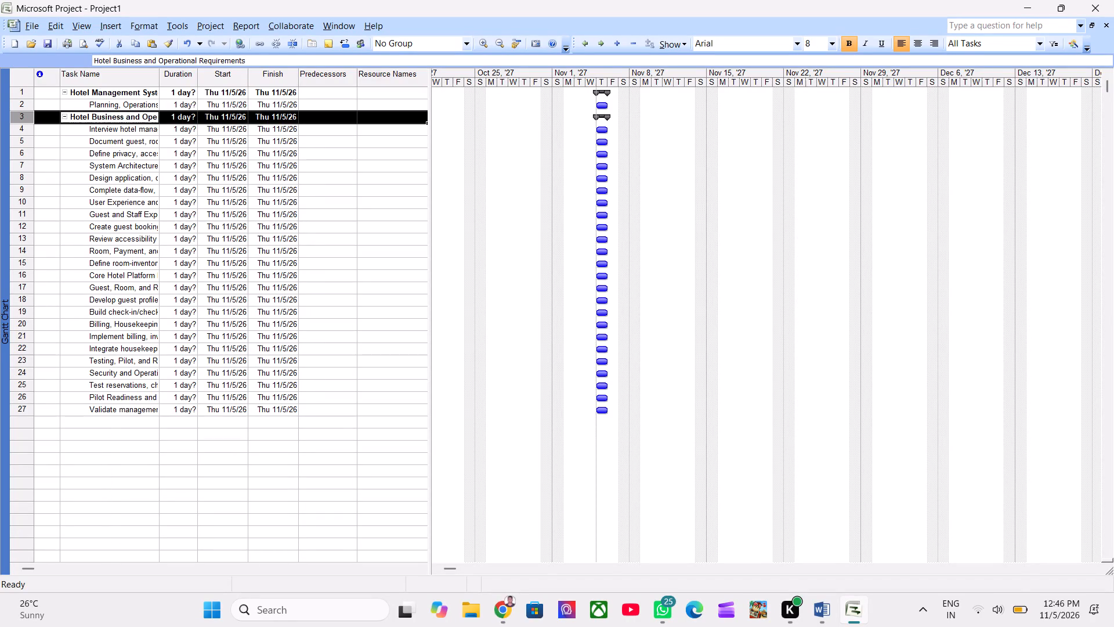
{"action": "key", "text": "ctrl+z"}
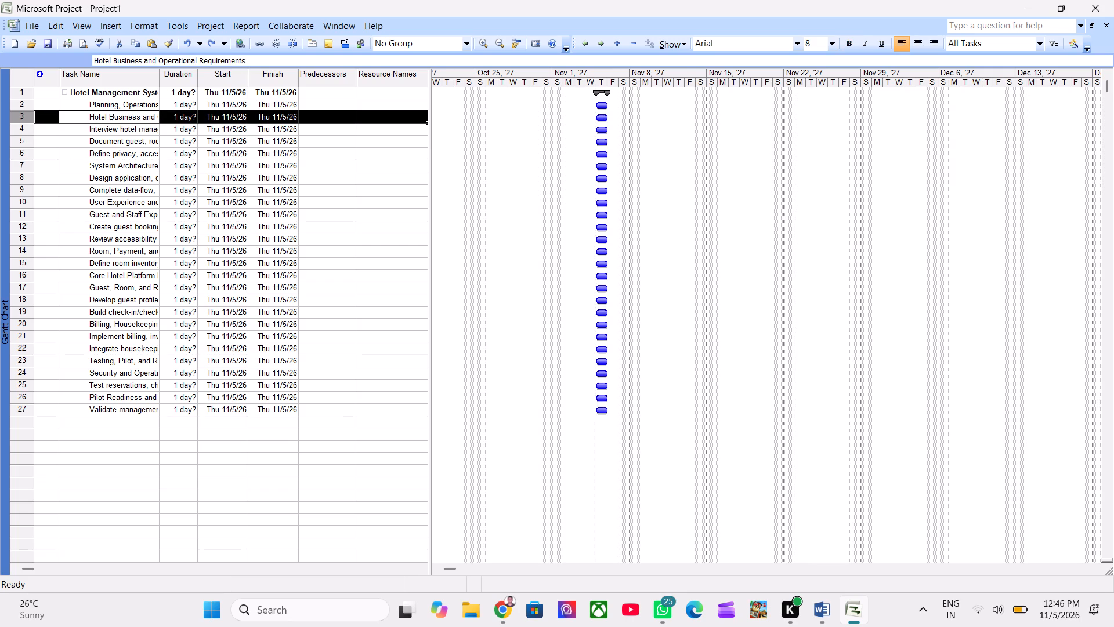
Indent tasks 3 through 8 one level beneath the Planning, Operations, and Requirements phase.
{"action": "left_click", "coordinate": [117, 134]}
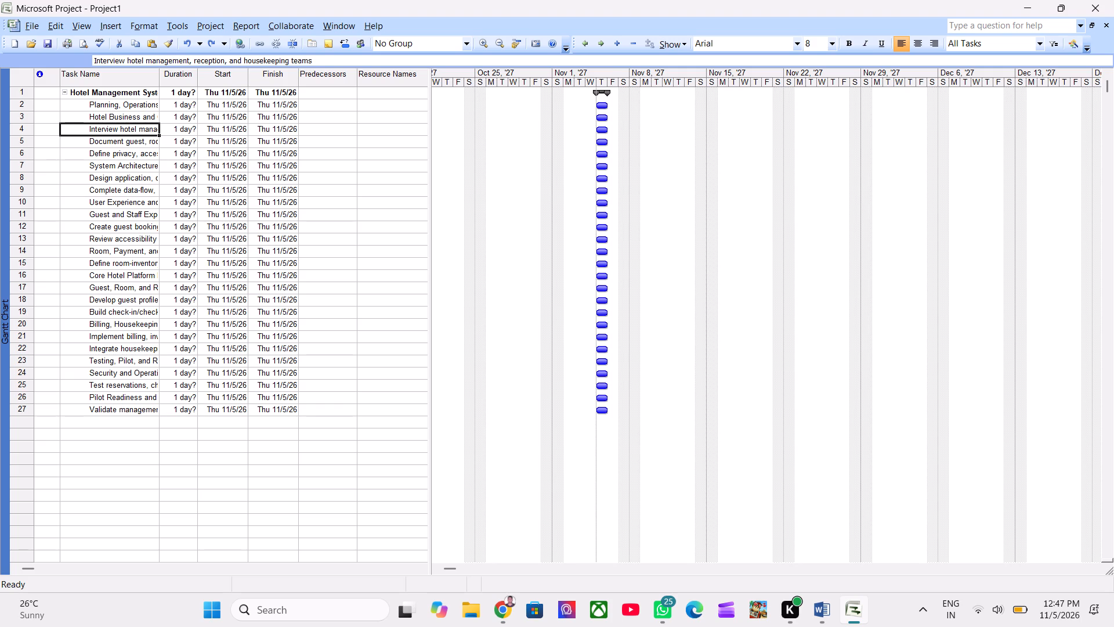
{"action": "left_click_drag", "start_coordinate": [112, 118], "coordinate": [113, 161]}
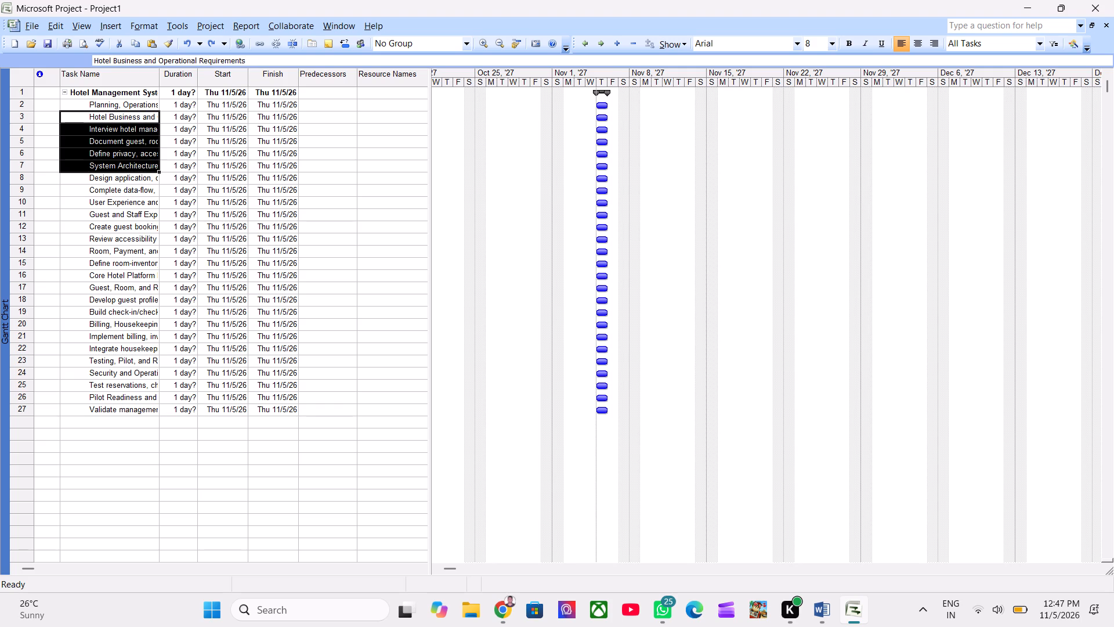
{"action": "left_click_drag", "start_coordinate": [113, 161], "coordinate": [114, 175]}
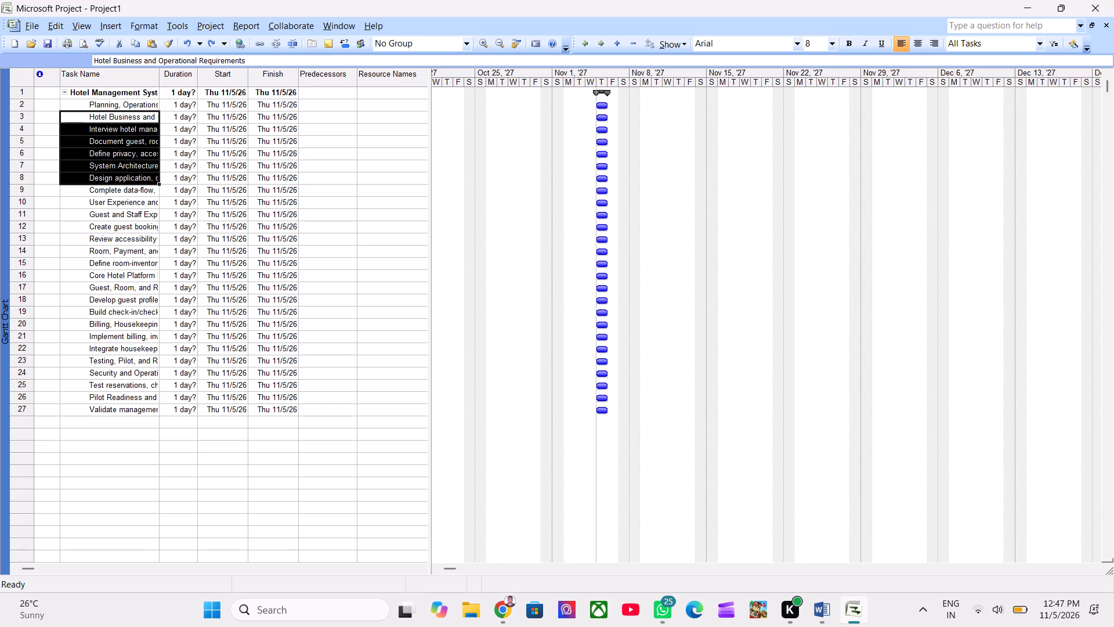
{"action": "left_click", "coordinate": [602, 40]}
Check the Word Task Table's levels, indent tasks 4 through 6 beneath Hotel Business and Operational Requirements, and collapse that summary task.
{"action": "key", "text": "alt+Tab"}
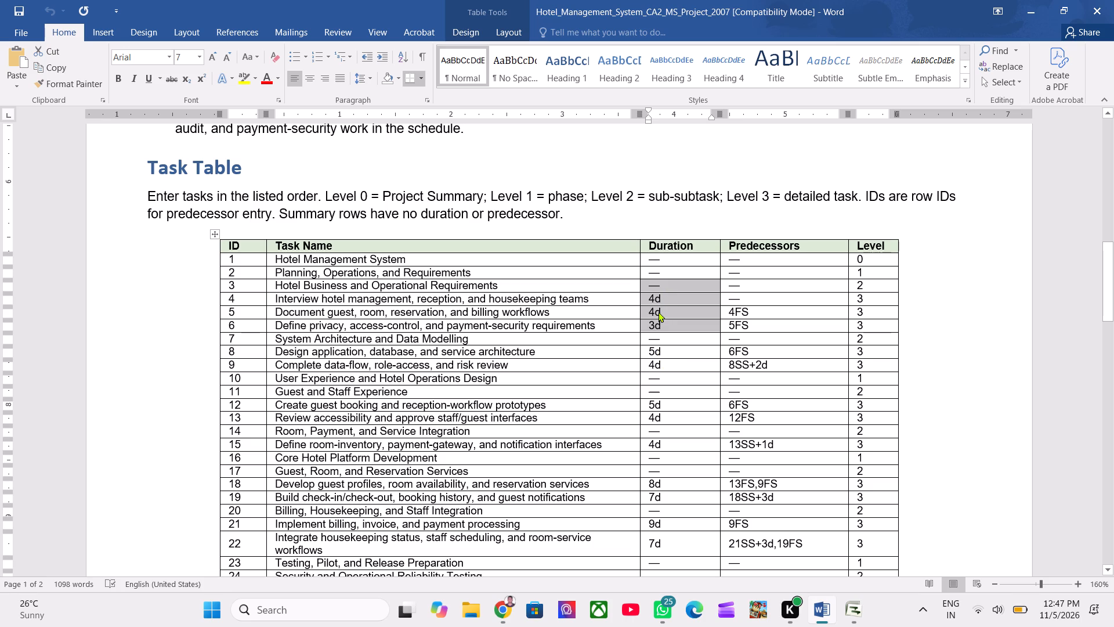
{"action": "key", "text": "alt+Tab"}
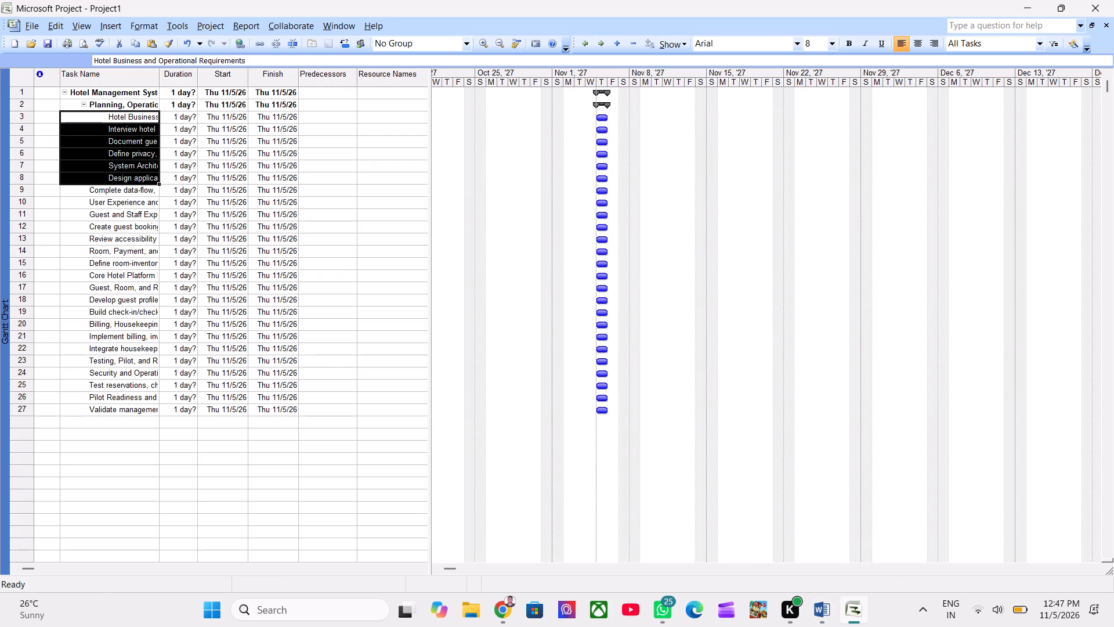
{"action": "left_click", "coordinate": [130, 127]}
{"action": "left_click_drag", "start_coordinate": [132, 127], "coordinate": [134, 150]}
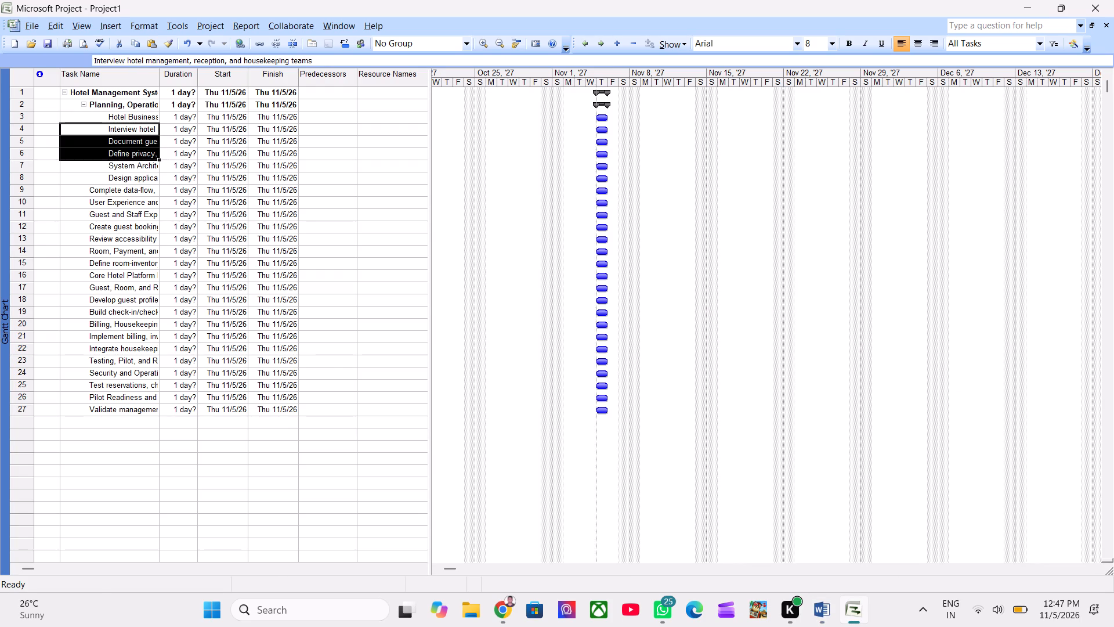
{"action": "left_click_drag", "start_coordinate": [134, 150], "coordinate": [140, 156]}
{"action": "key", "text": "alt+Tab"}
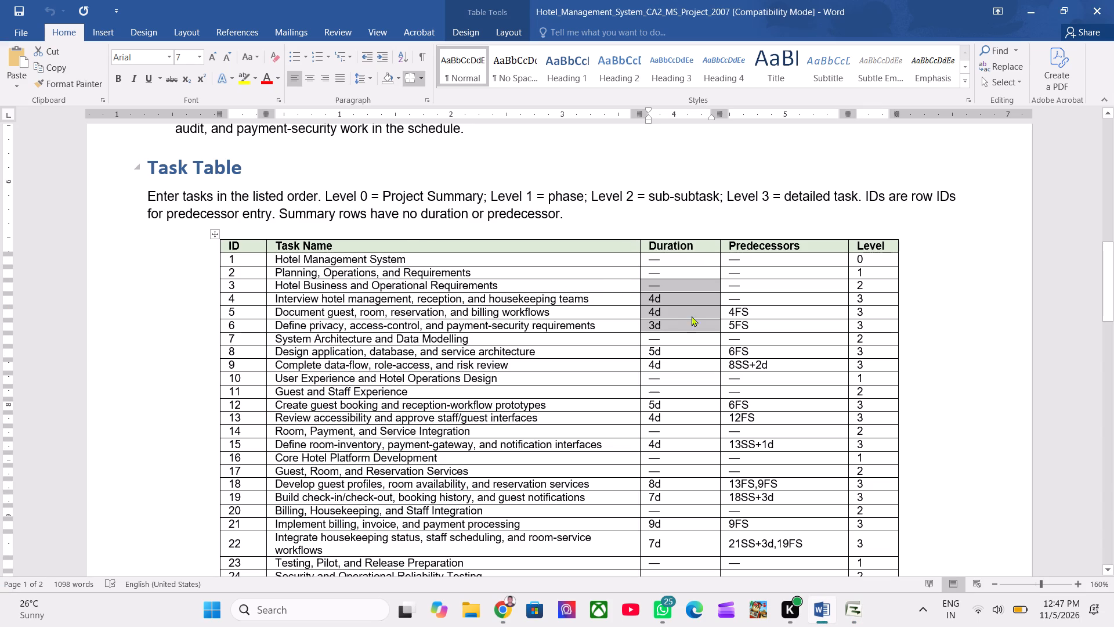
{"action": "key", "text": "alt+Tab"}
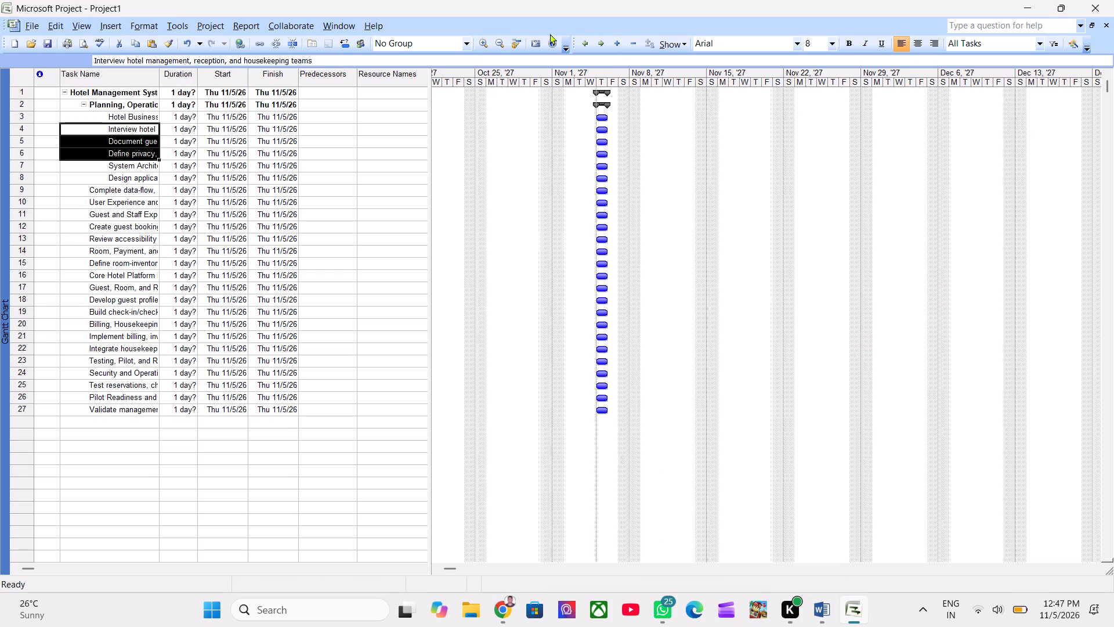
{"action": "left_click", "coordinate": [598, 45]}
{"action": "left_click", "coordinate": [102, 114]}
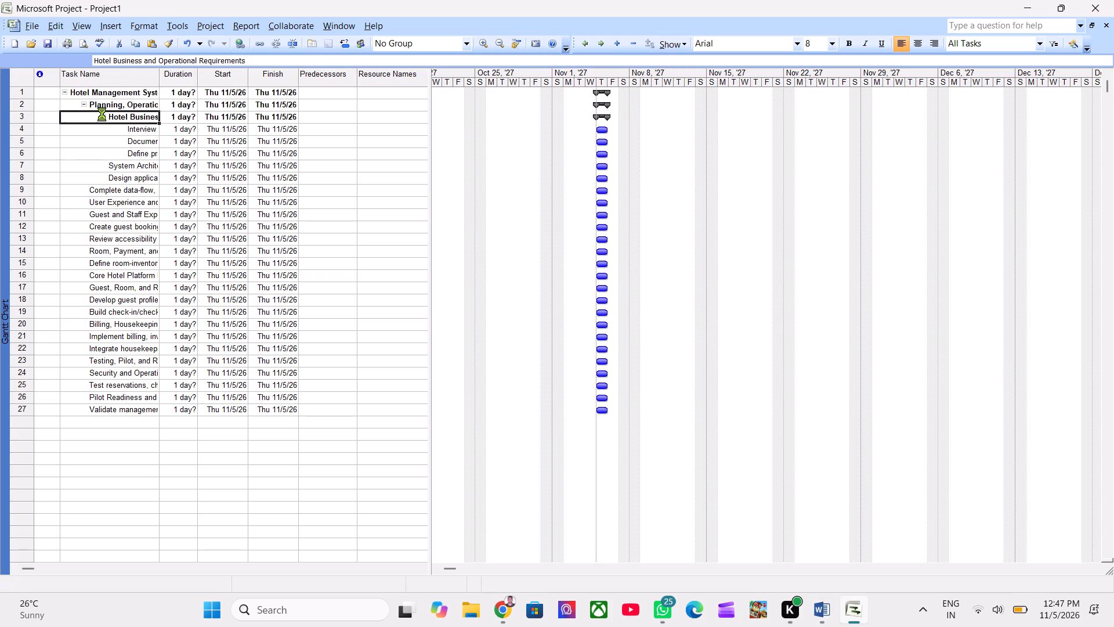
Check the Word Task Table, and indent task 8 one level and task 9 two levels beneath System Architecture and Data Modelling.
{"action": "key", "text": "alt+Tab"}
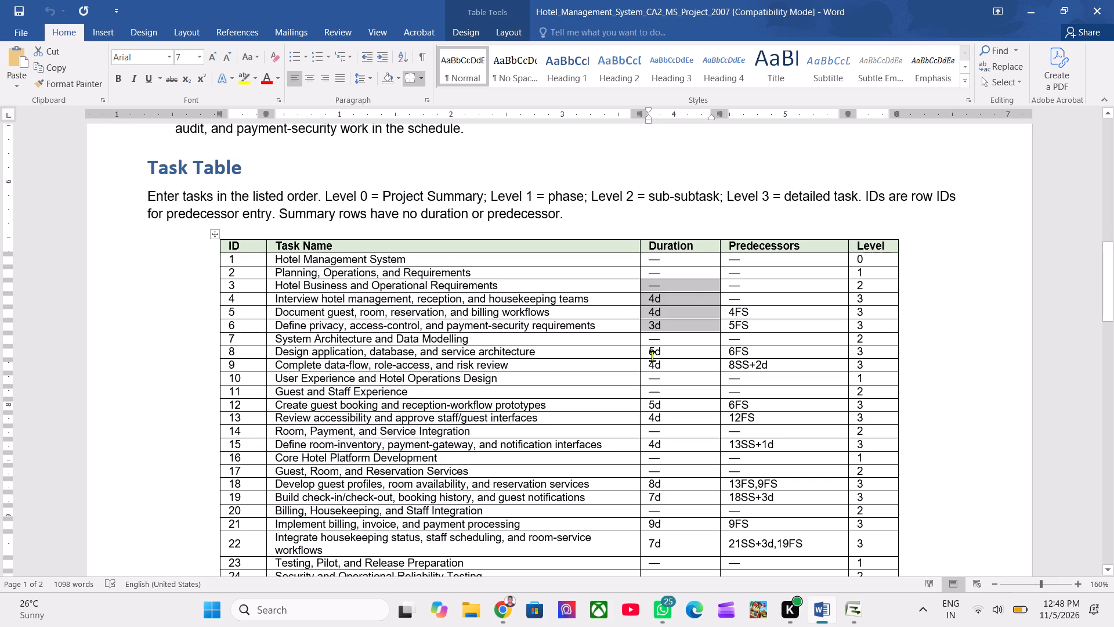
{"action": "key", "text": "alt+Tab"}
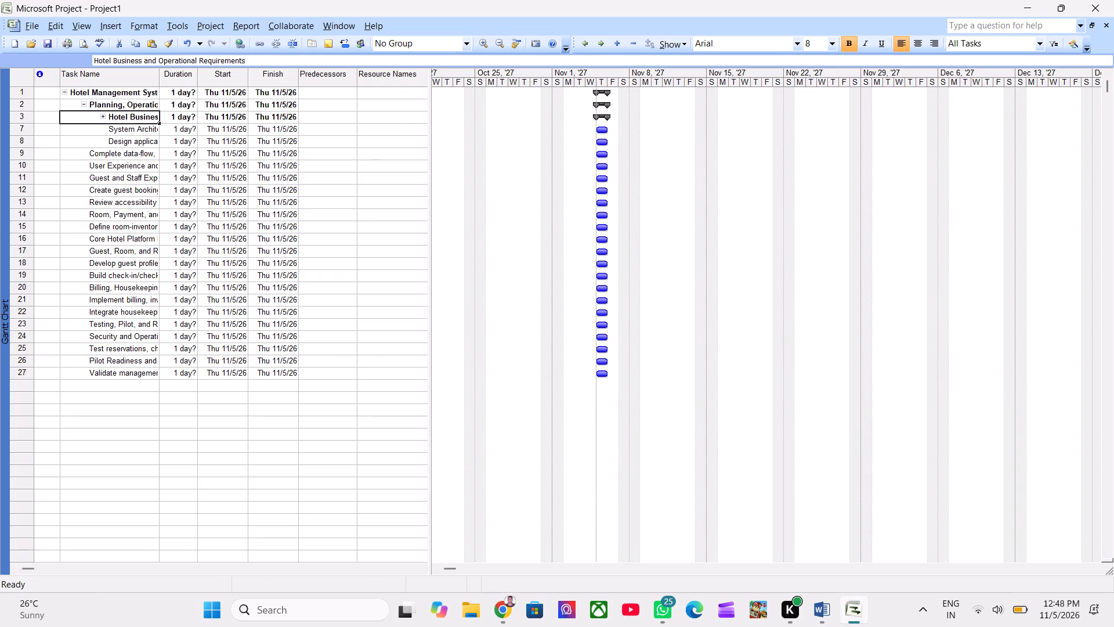
{"action": "left_click_drag", "start_coordinate": [136, 142], "coordinate": [146, 143]}
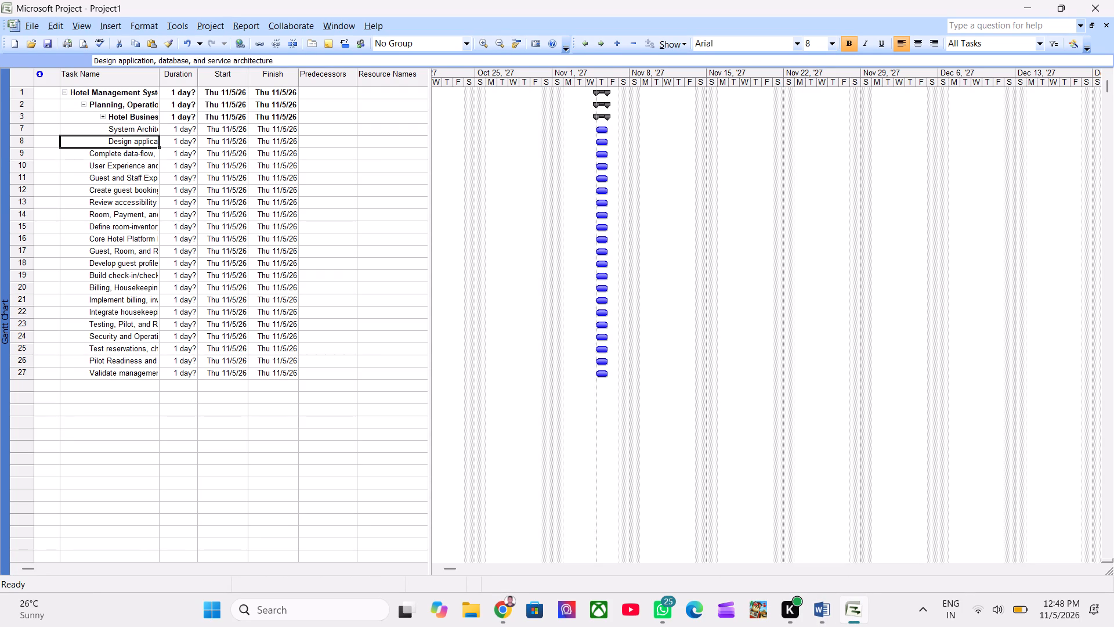
{"action": "left_click_drag", "start_coordinate": [146, 143], "coordinate": [146, 143]}
{"action": "key", "text": "alt+Tab"}
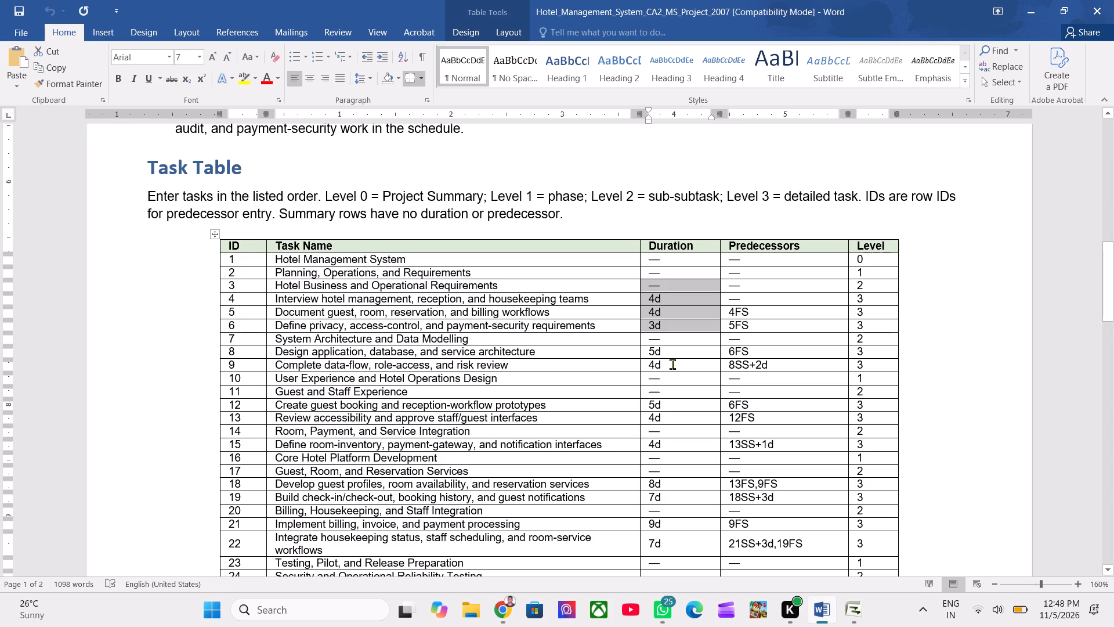
{"action": "key", "text": "alt+Tab"}
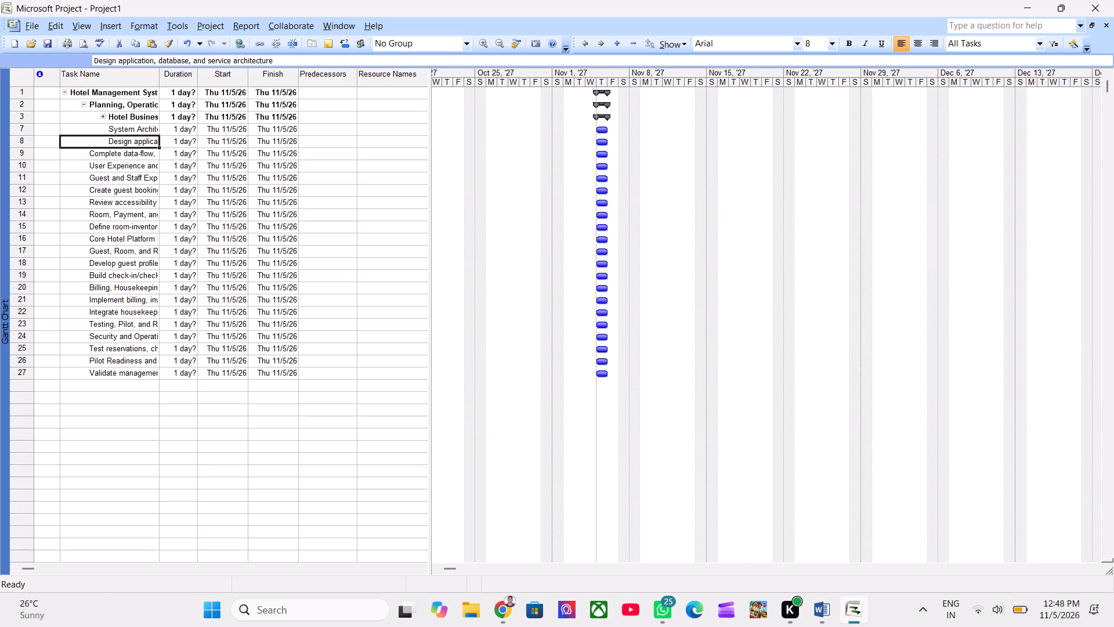
{"action": "left_click", "coordinate": [599, 39]}
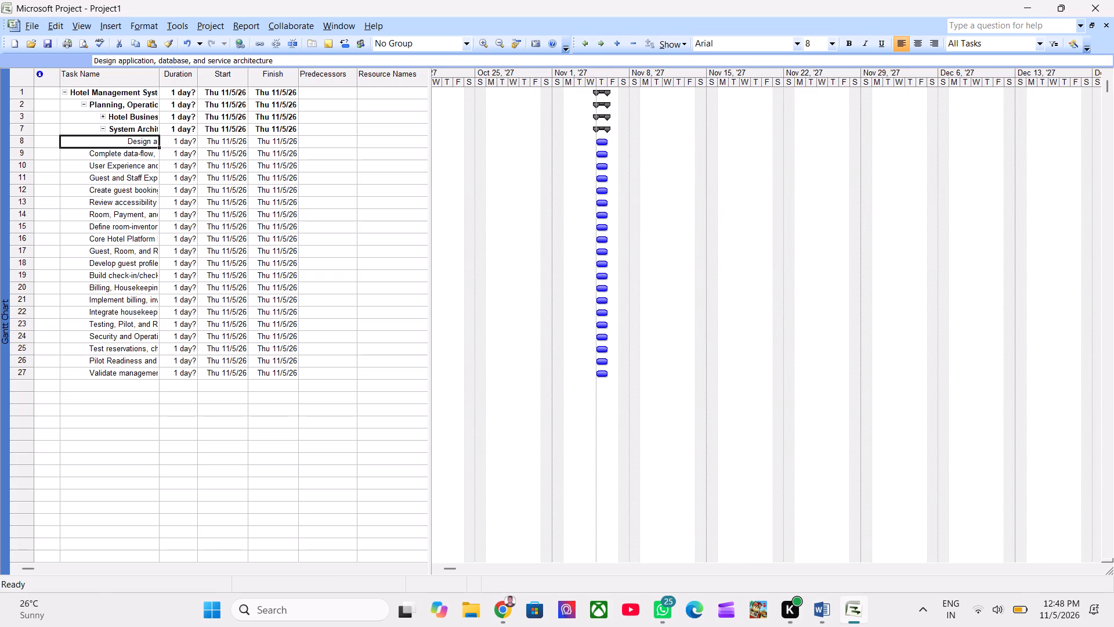
{"action": "left_click", "coordinate": [138, 151]}
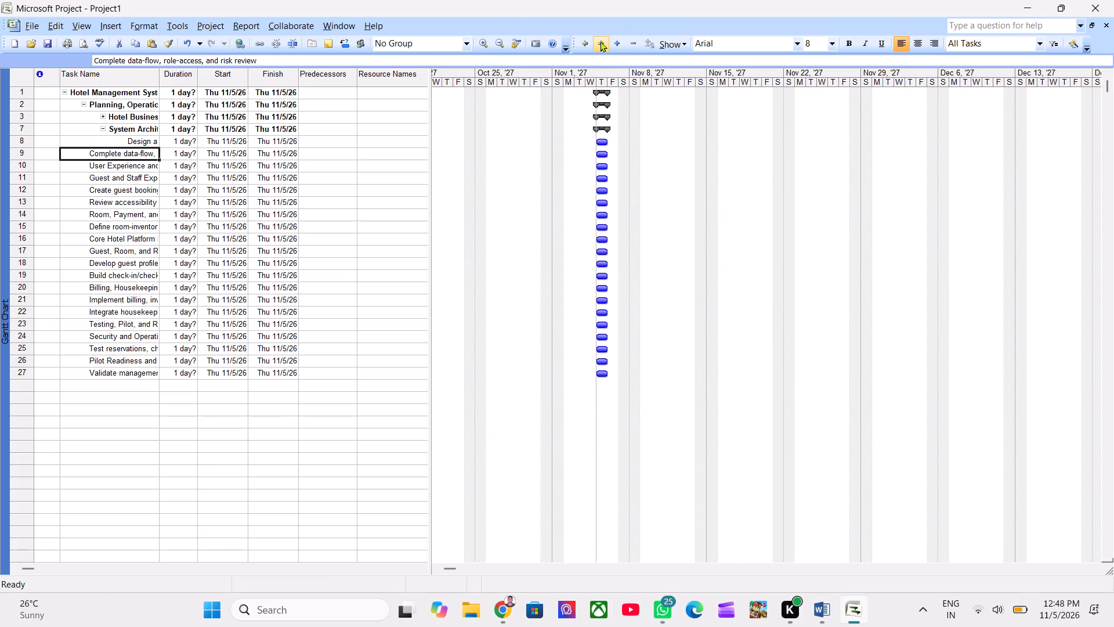
{"action": "left_click", "coordinate": [601, 41]}
{"action": "left_click", "coordinate": [601, 41]}
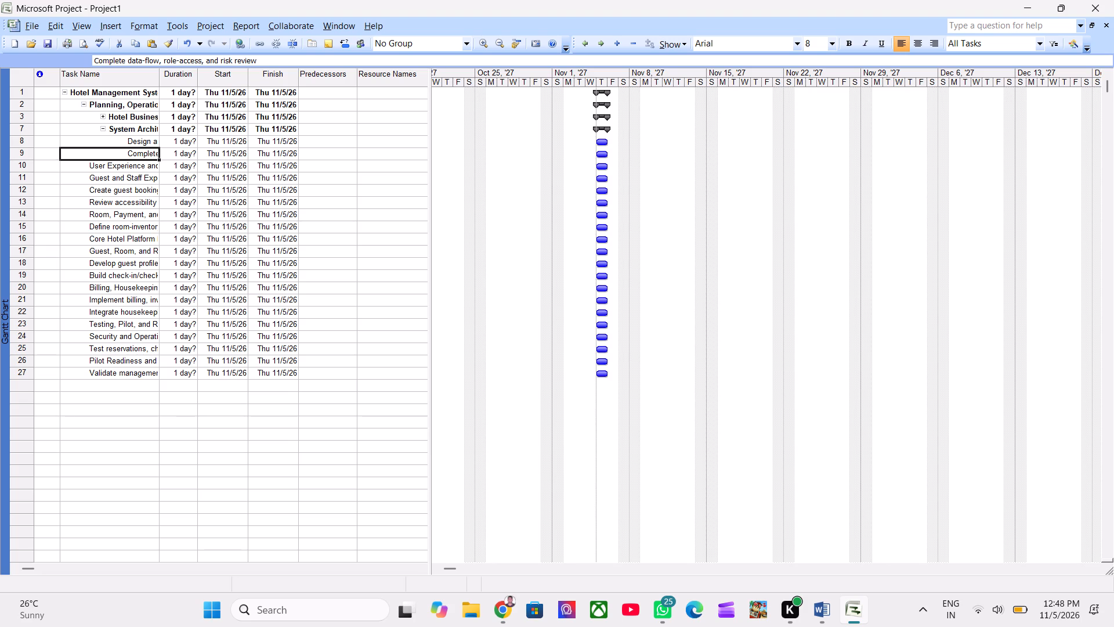
Collapse the System Architecture and Data Modelling summary task and the Planning, Operations, and Requirements phase.
{"action": "left_click", "coordinate": [103, 128]}
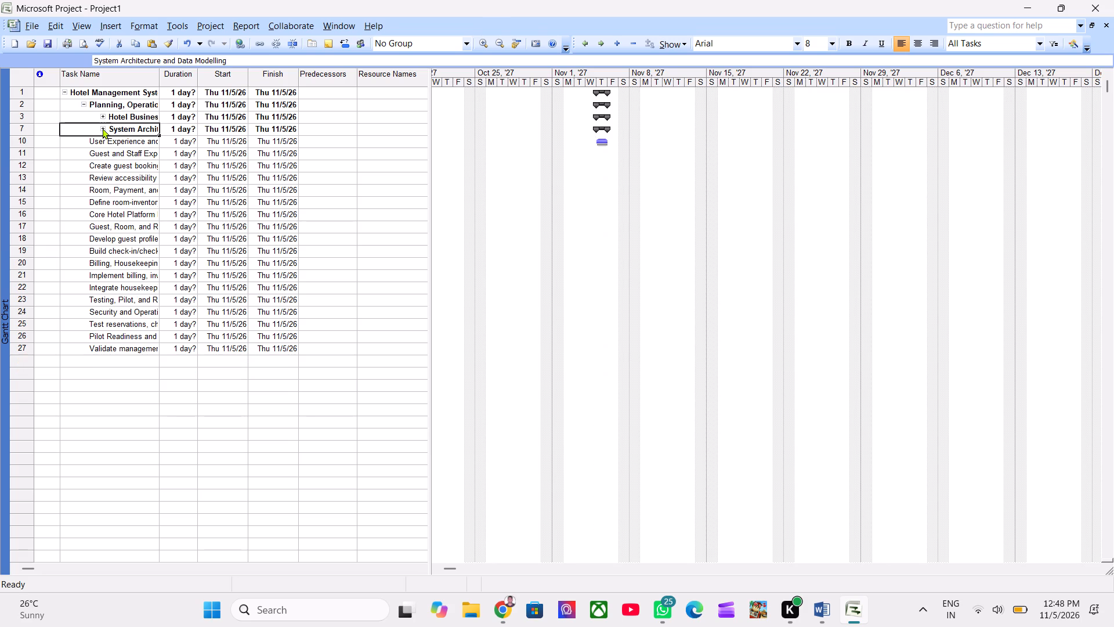
{"action": "left_click", "coordinate": [87, 103]}
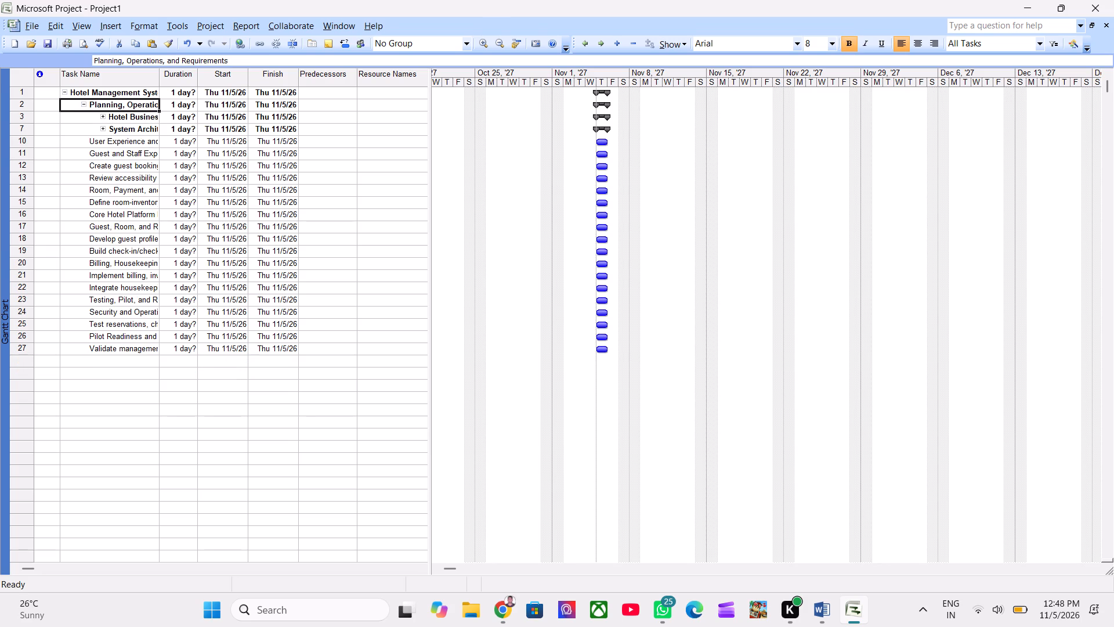
{"action": "left_click", "coordinate": [84, 104]}
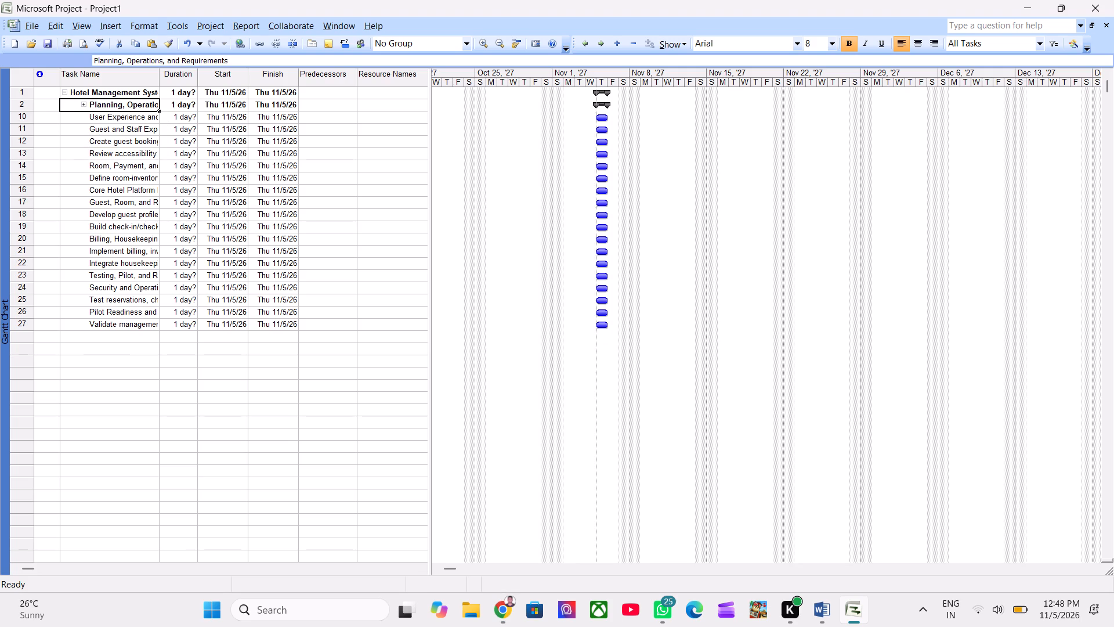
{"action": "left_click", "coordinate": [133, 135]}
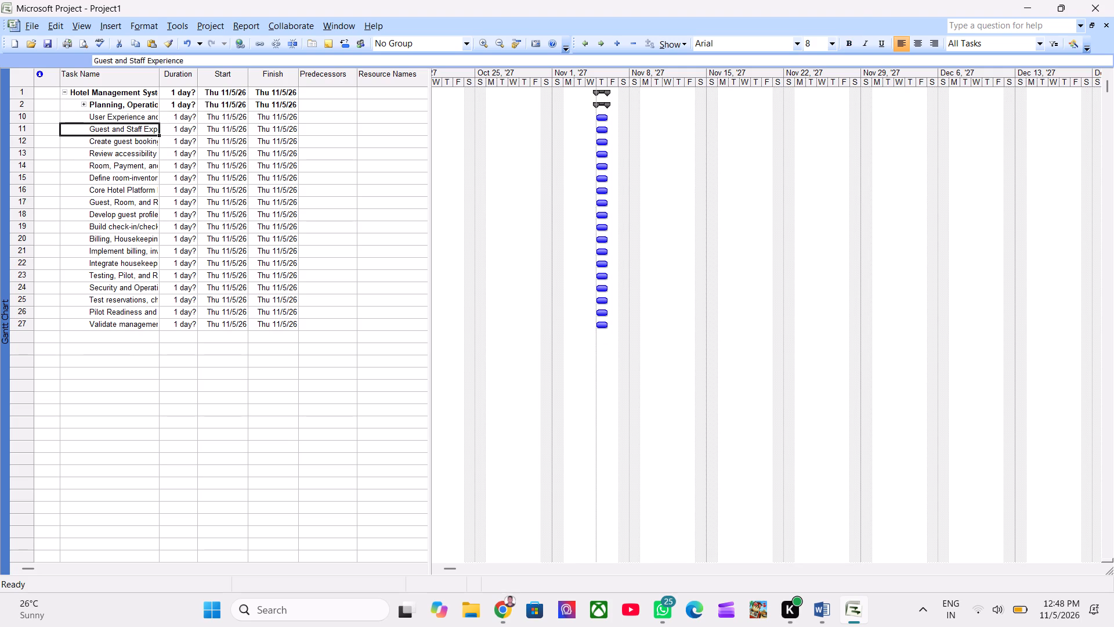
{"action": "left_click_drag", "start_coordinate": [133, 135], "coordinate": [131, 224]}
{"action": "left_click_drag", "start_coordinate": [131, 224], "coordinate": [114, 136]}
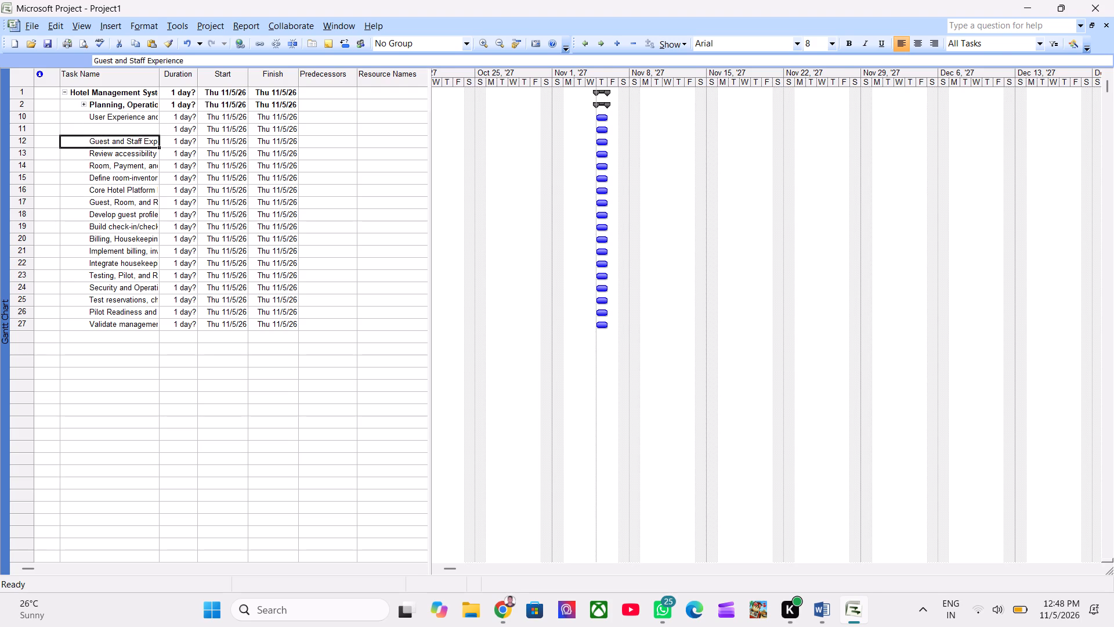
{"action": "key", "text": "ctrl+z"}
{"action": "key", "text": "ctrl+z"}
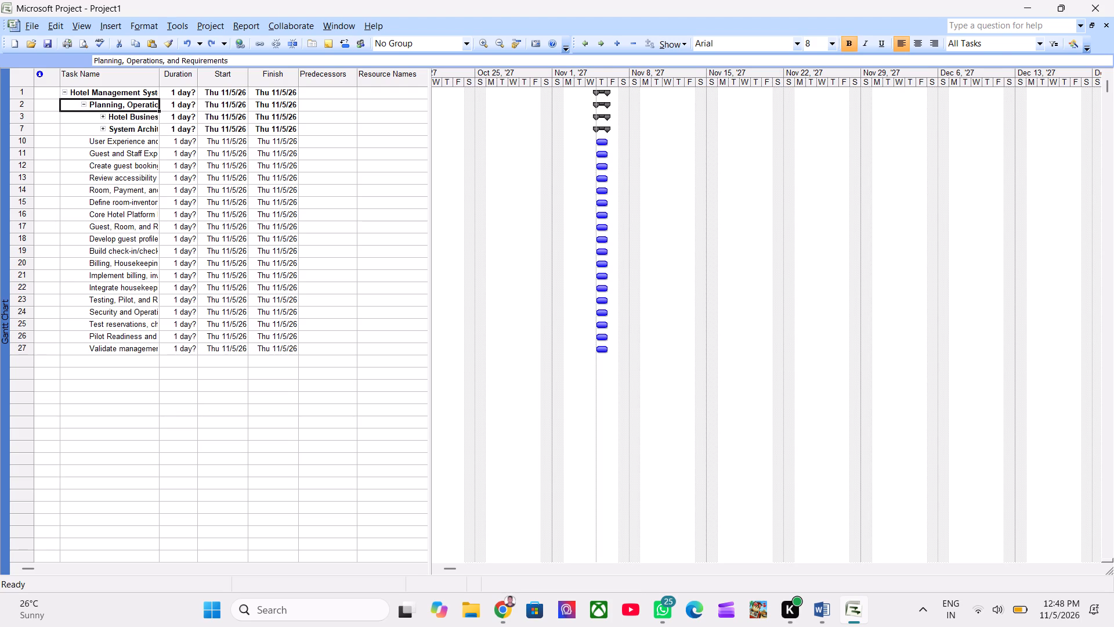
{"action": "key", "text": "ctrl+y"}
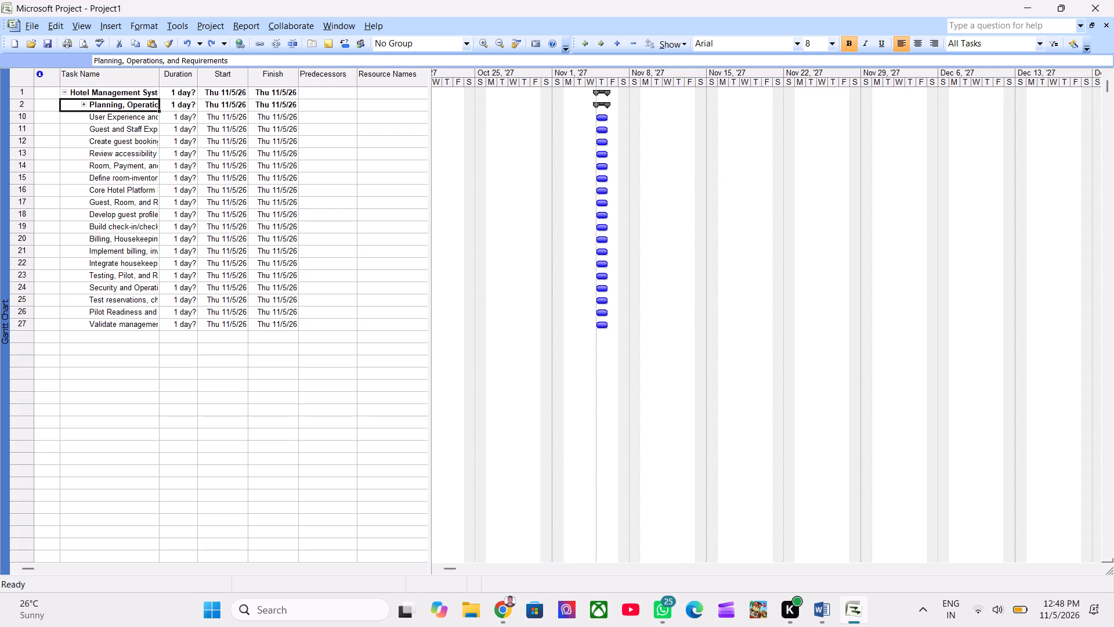
Indent tasks 11 through 15 one level beneath the User Experience phase, task 10.
{"action": "left_click_drag", "start_coordinate": [108, 128], "coordinate": [112, 162]}
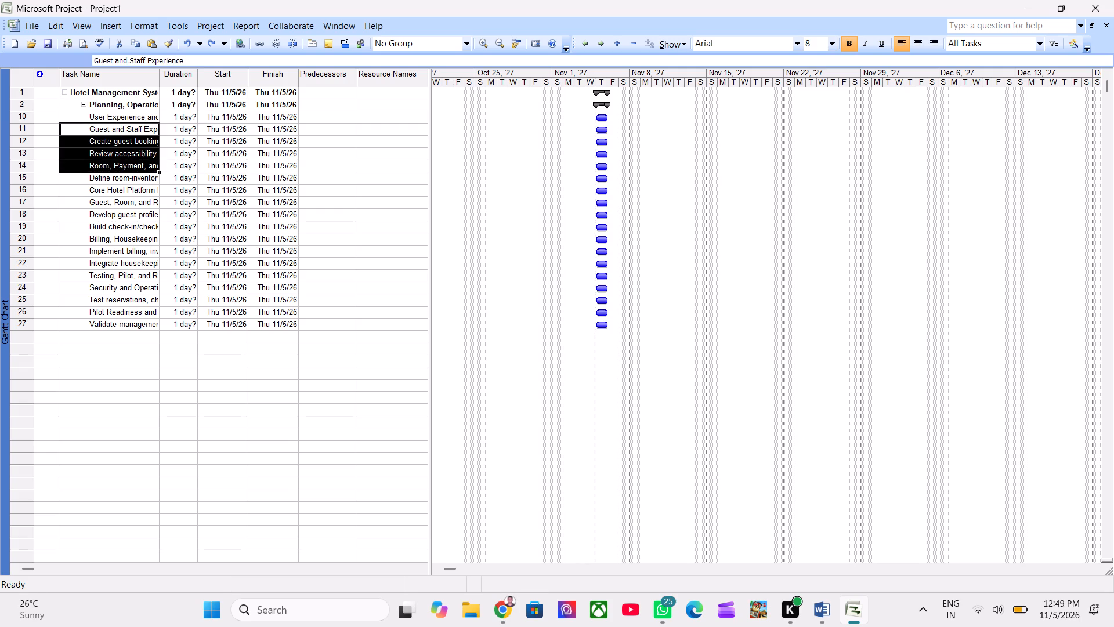
{"action": "left_click_drag", "start_coordinate": [112, 162], "coordinate": [112, 183]}
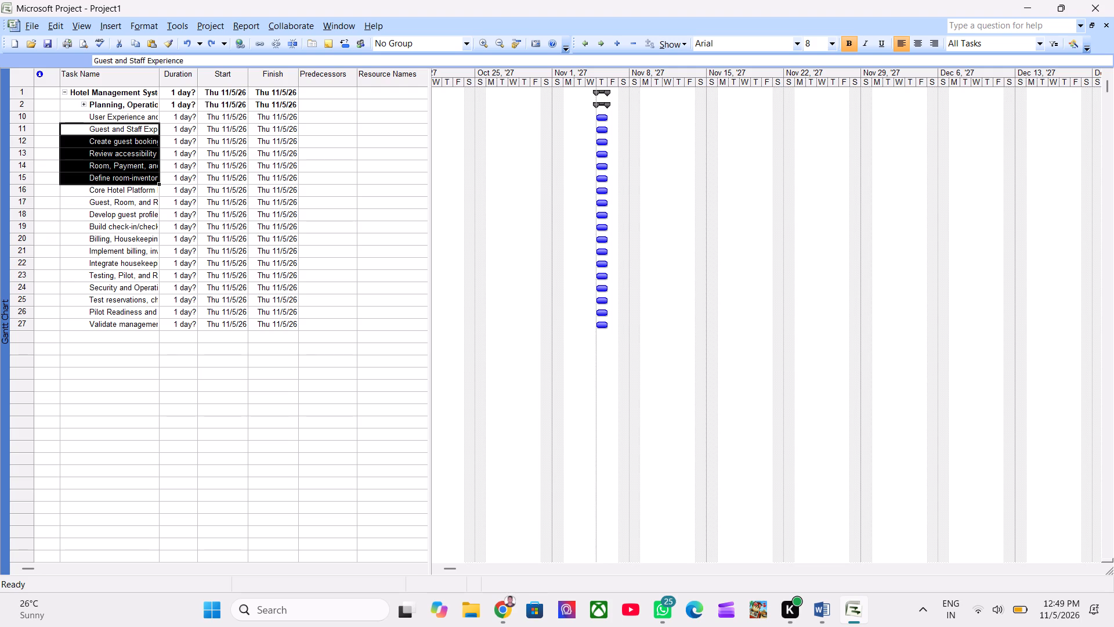
{"action": "left_click_drag", "start_coordinate": [112, 183], "coordinate": [107, 235]}
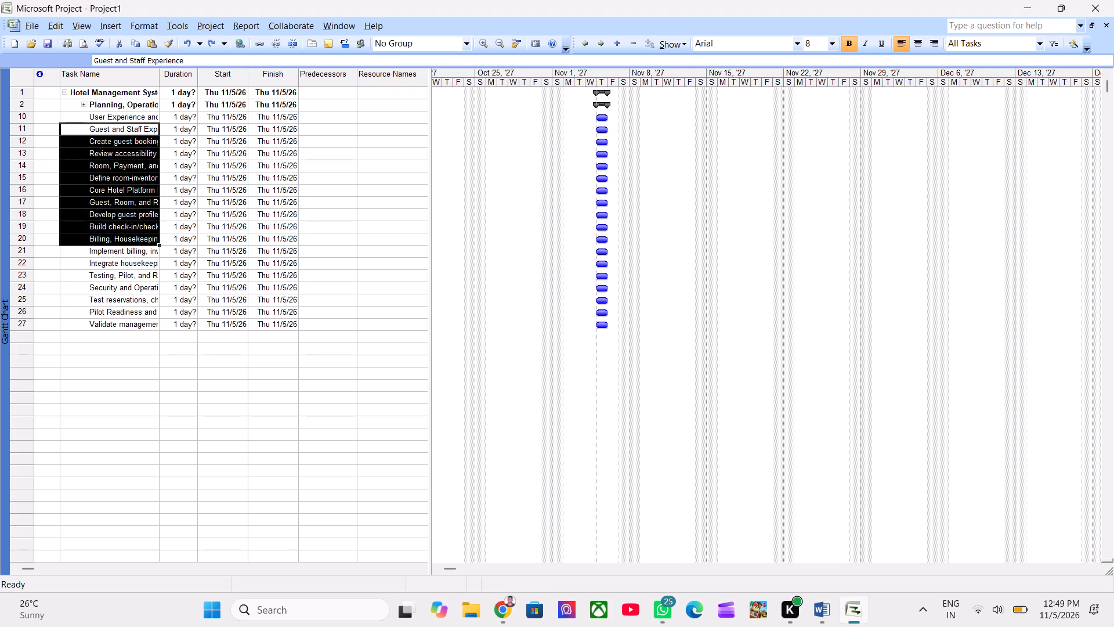
{"action": "left_click_drag", "start_coordinate": [107, 235], "coordinate": [107, 261]}
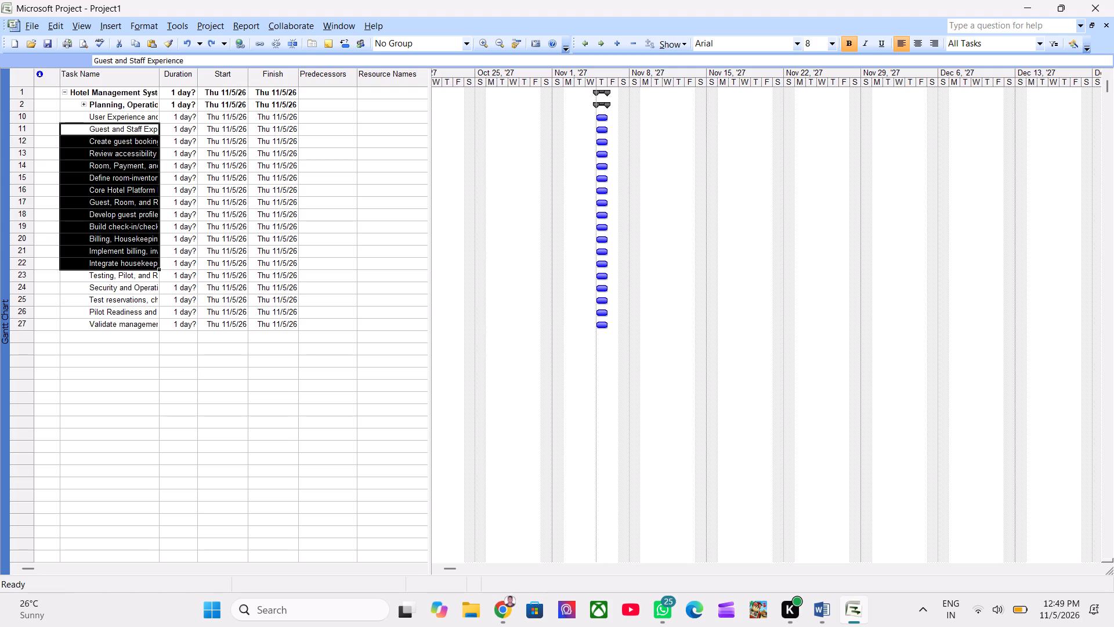
{"action": "left_click_drag", "start_coordinate": [107, 261], "coordinate": [116, 203]}
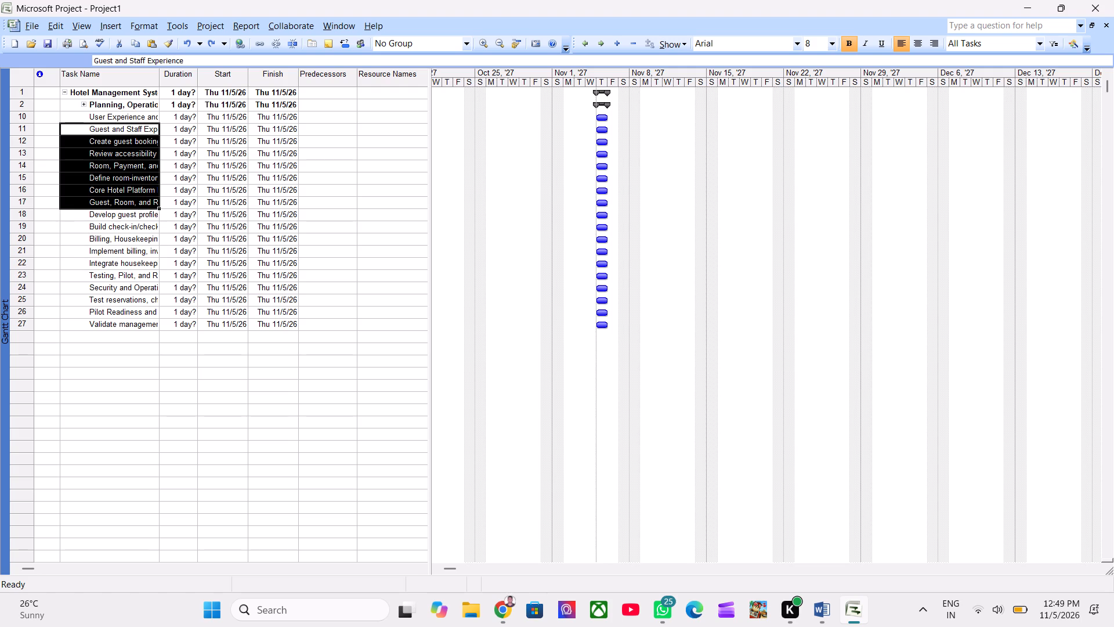
{"action": "left_click_drag", "start_coordinate": [116, 203], "coordinate": [110, 176]}
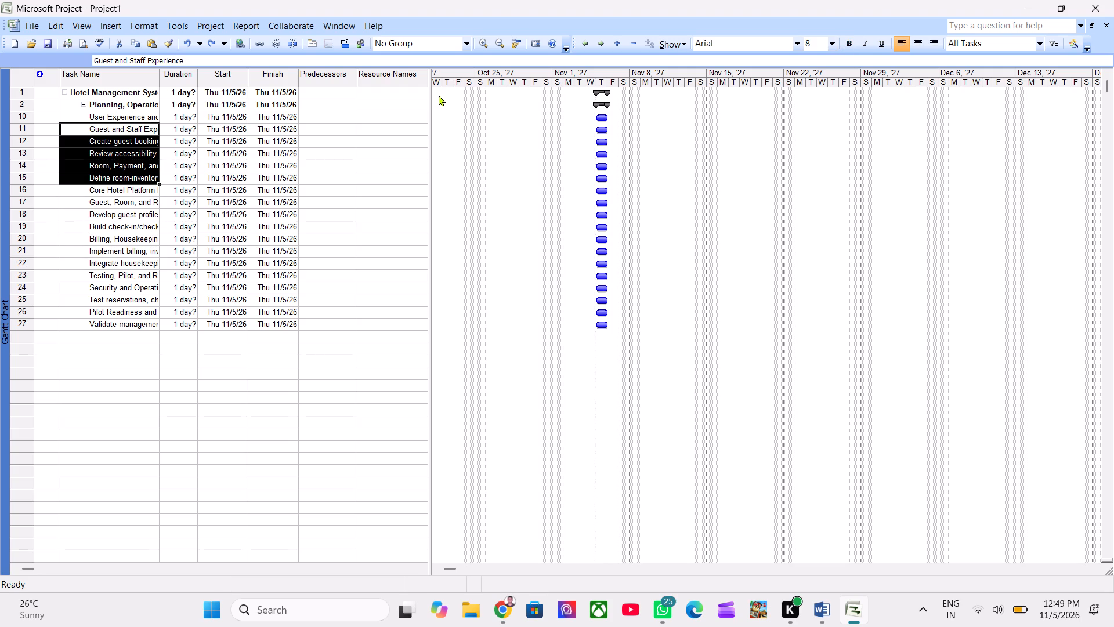
{"action": "left_click", "coordinate": [601, 41]}
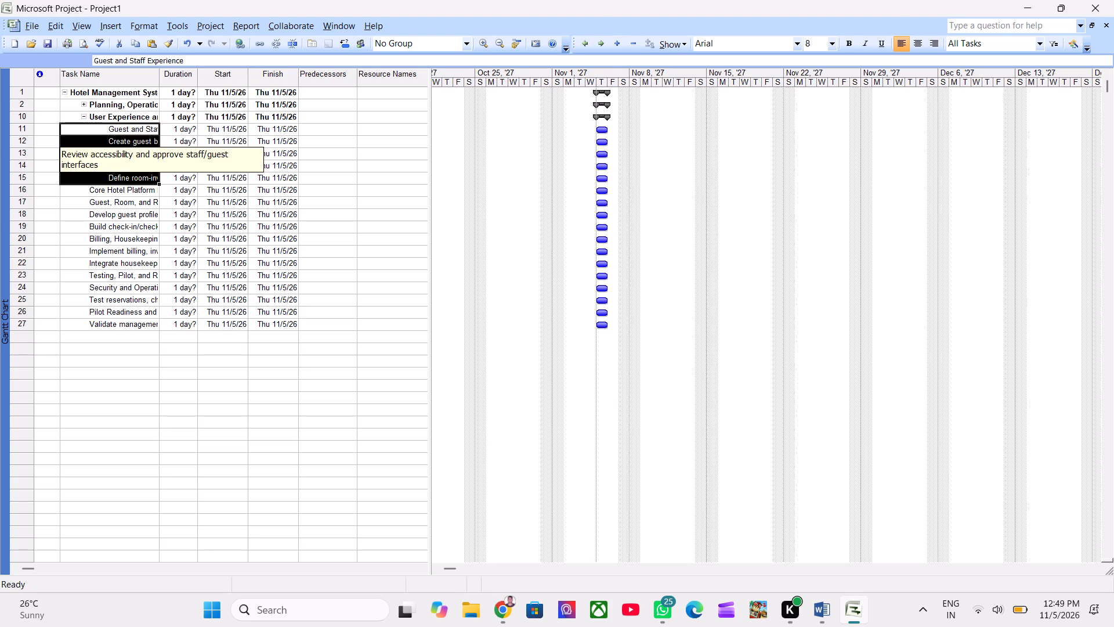
Indent tasks 12 and 13 beneath Guest and Staff Experience, and task 15 beneath the Room, Payment summary in task 14.
{"action": "left_click_drag", "start_coordinate": [142, 140], "coordinate": [142, 155]}
{"action": "left_click", "coordinate": [603, 48]}
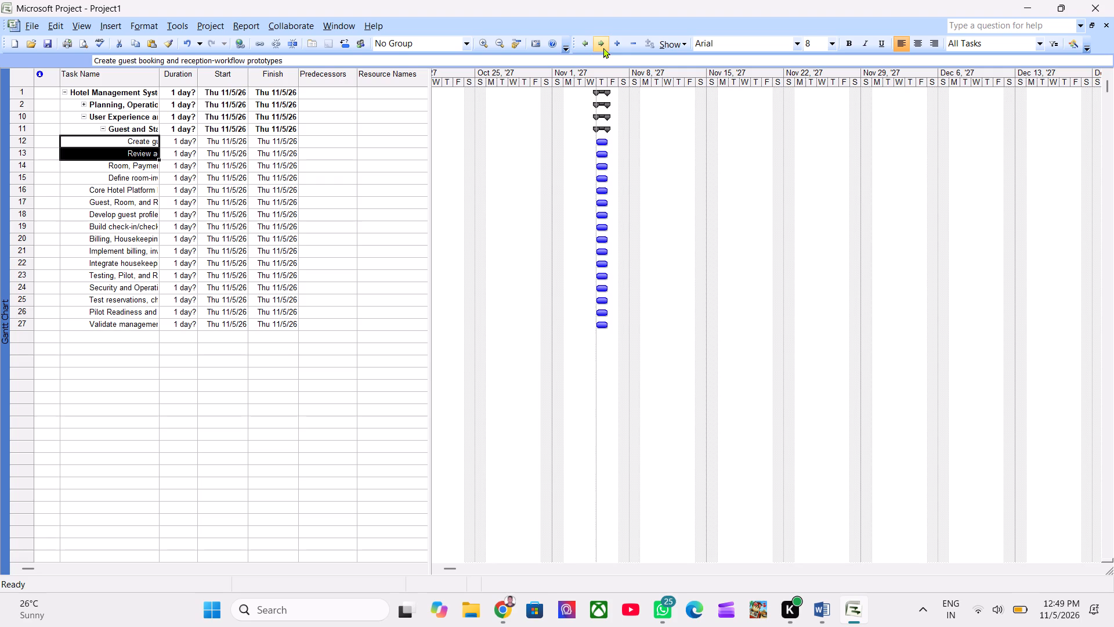
{"action": "left_click", "coordinate": [153, 182]}
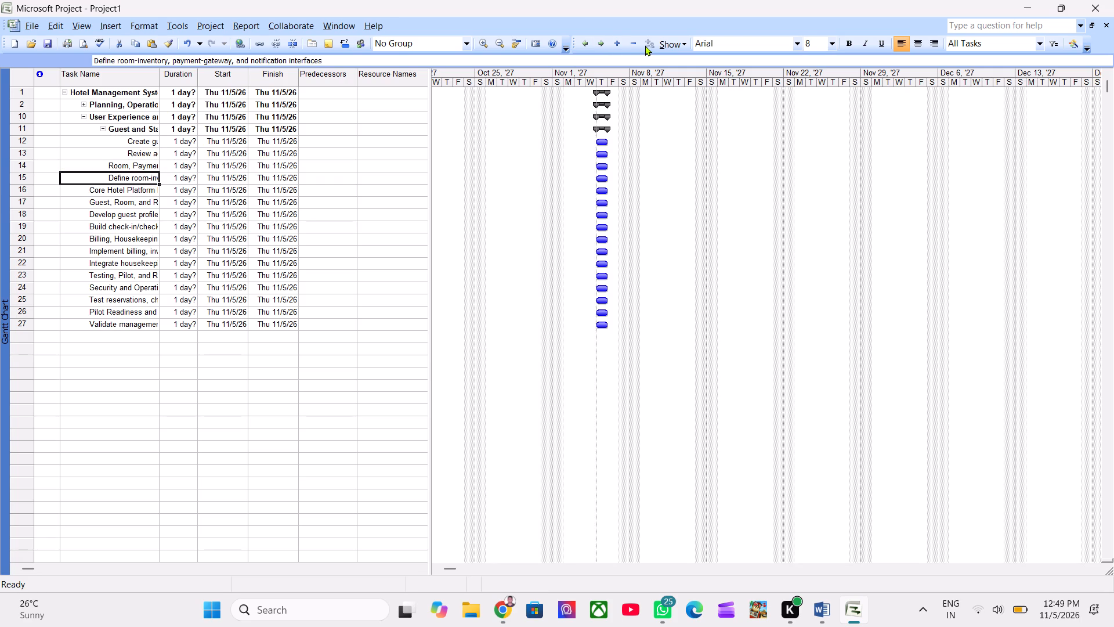
{"action": "left_click", "coordinate": [607, 42]}
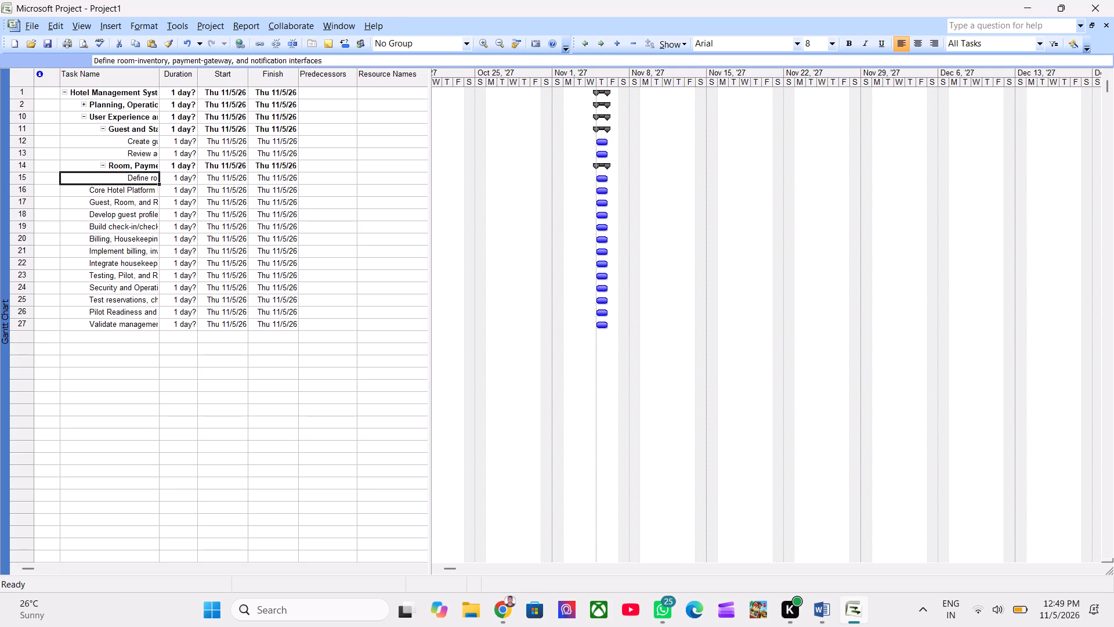
Indent tasks 18 and 19 one level beneath Guest, Room, and Reservation Services.
{"action": "left_click_drag", "start_coordinate": [103, 201], "coordinate": [107, 216]}
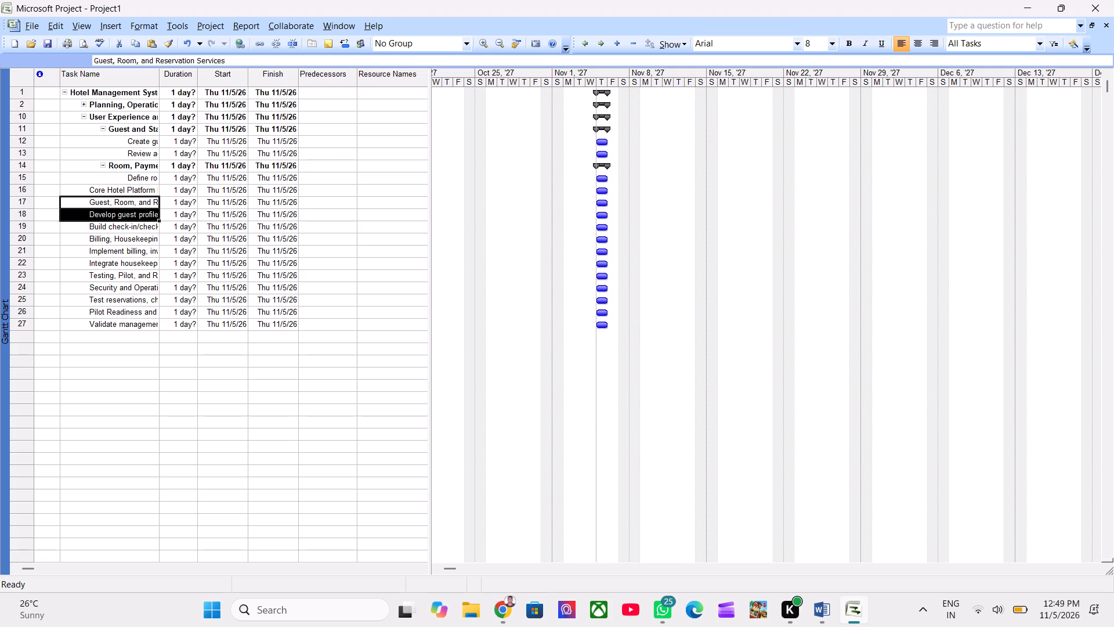
{"action": "left_click_drag", "start_coordinate": [107, 216], "coordinate": [112, 214]}
{"action": "left_click", "coordinate": [112, 214]}
{"action": "left_click_drag", "start_coordinate": [112, 214], "coordinate": [131, 215]}
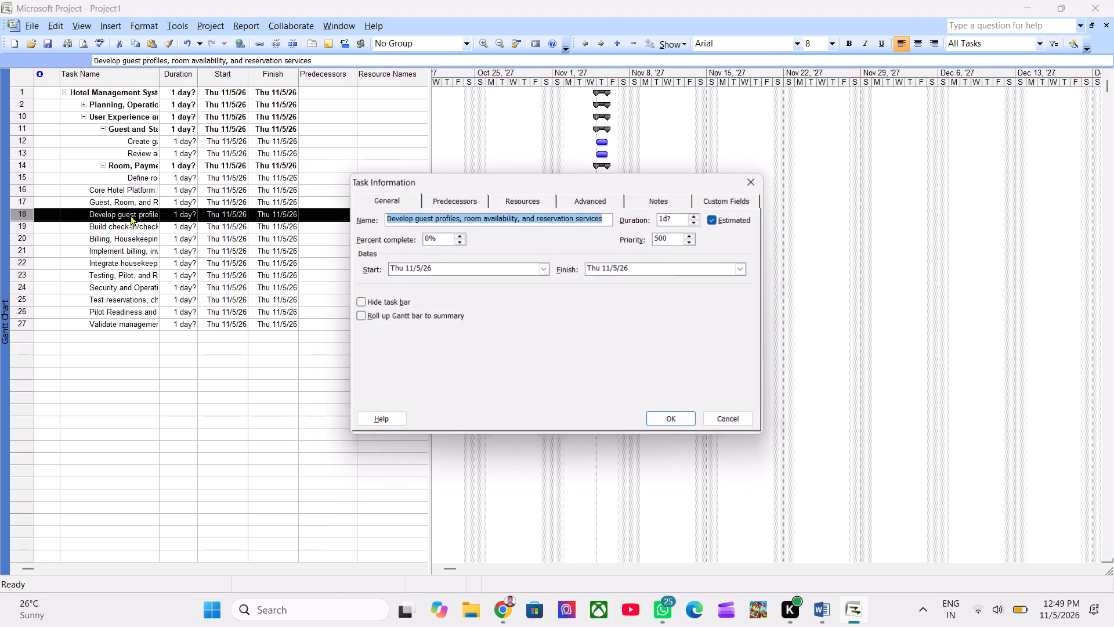
{"action": "left_click_drag", "start_coordinate": [131, 215], "coordinate": [138, 214]}
{"action": "left_click", "coordinate": [138, 214]}
{"action": "key", "text": "Escape"}
{"action": "key", "text": "grave"}
{"action": "key", "text": "Escape"}
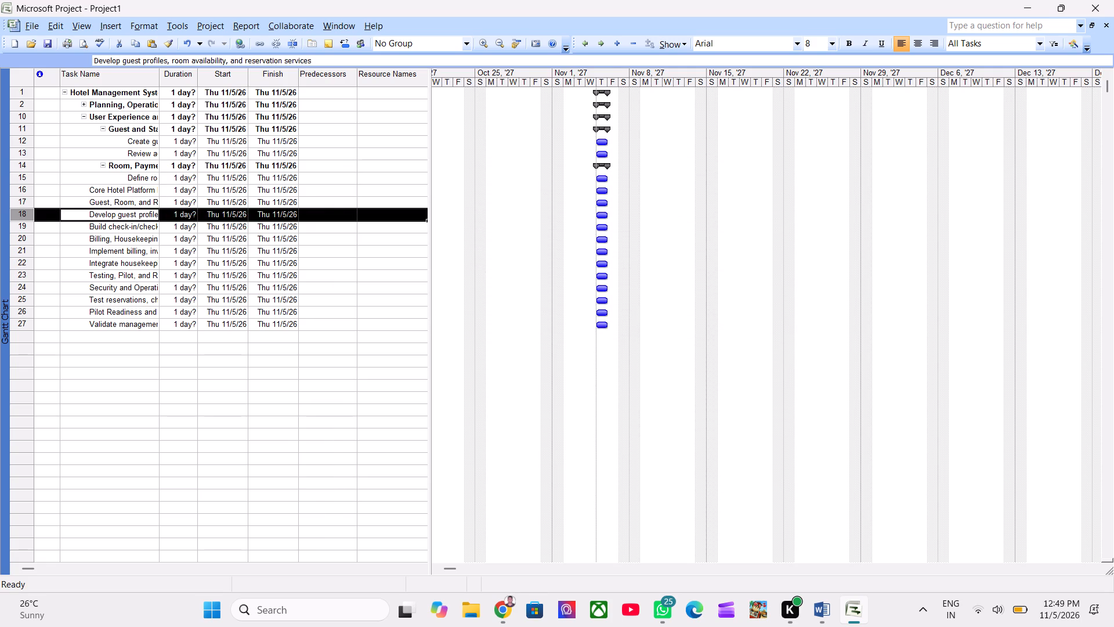
{"action": "left_click_drag", "start_coordinate": [148, 219], "coordinate": [148, 236]}
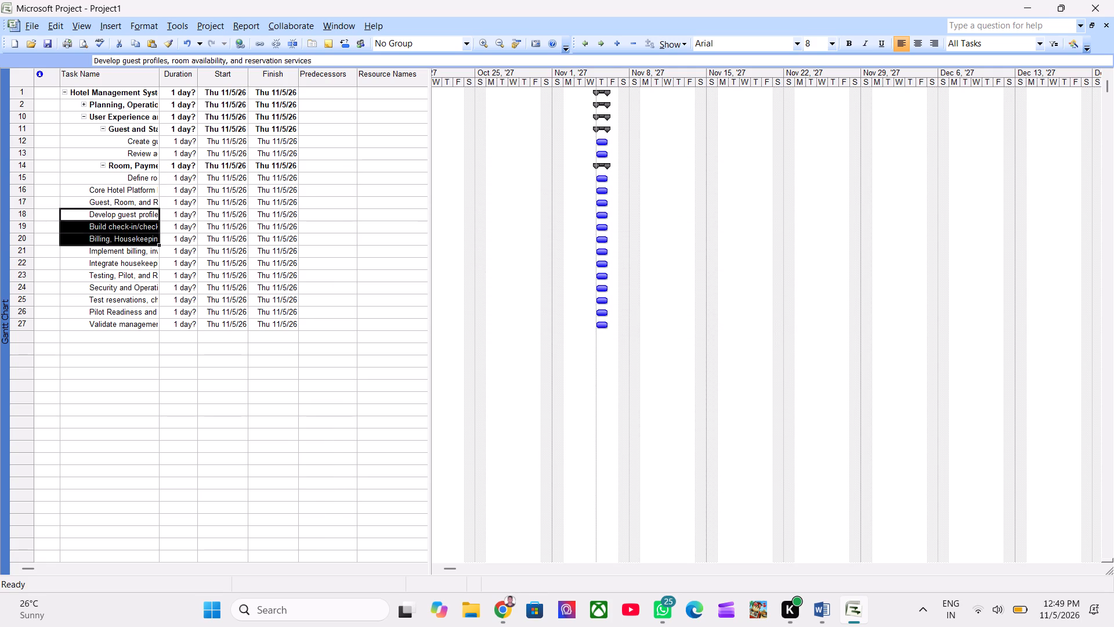
{"action": "left_click_drag", "start_coordinate": [148, 236], "coordinate": [148, 233]}
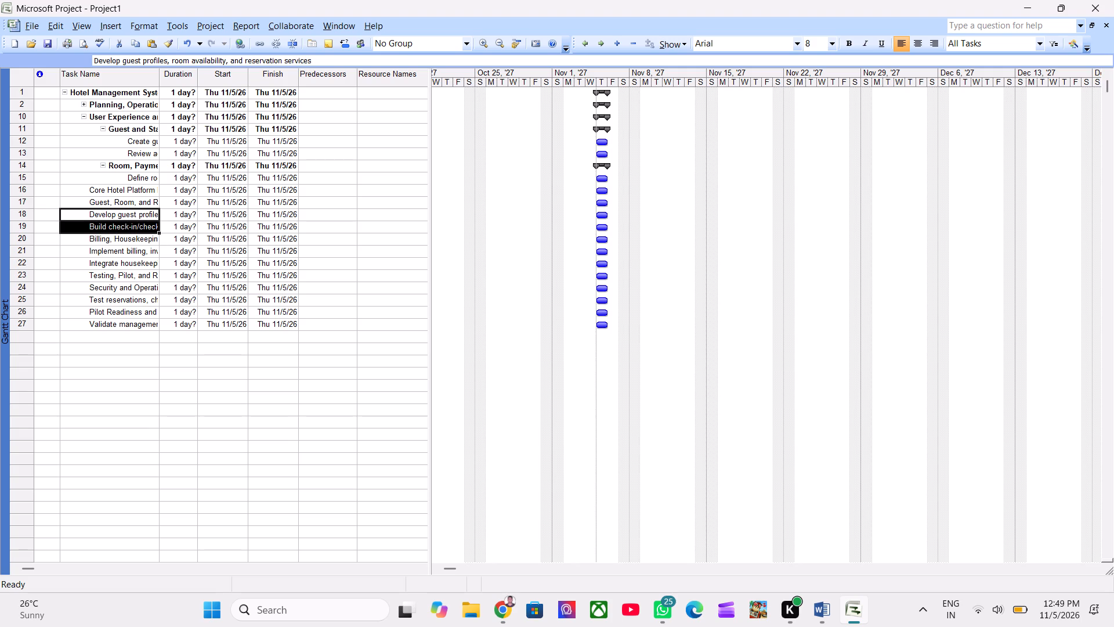
{"action": "left_click_drag", "start_coordinate": [148, 233], "coordinate": [149, 229]}
{"action": "left_click", "coordinate": [596, 42]}
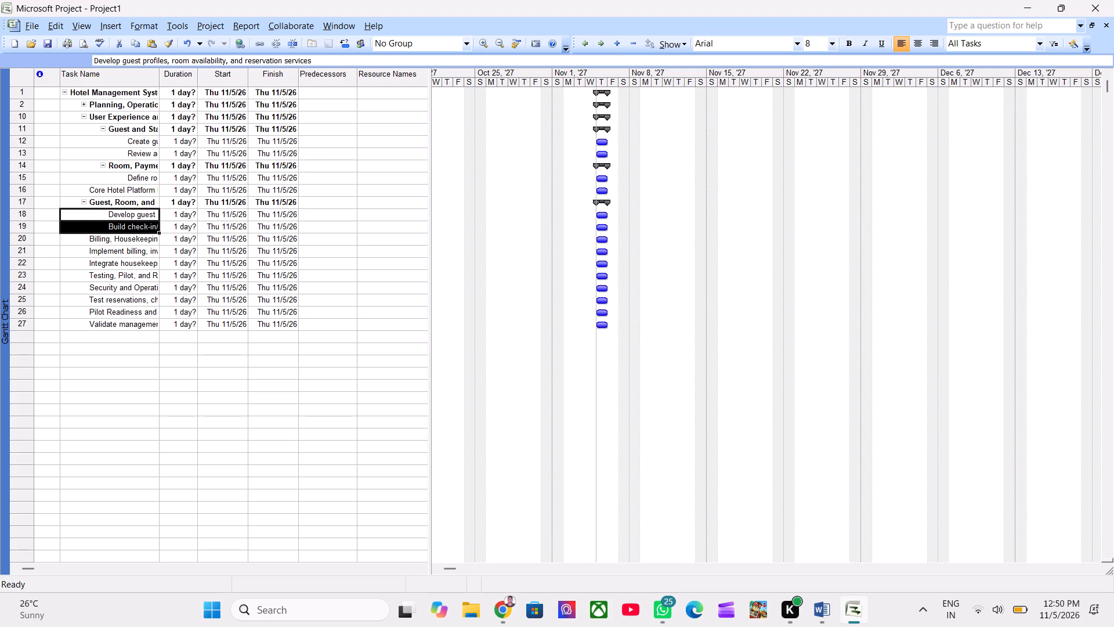
Indent tasks 21 and 22 one level beneath the Billing, Housekeeping summary in task 20.
{"action": "left_click_drag", "start_coordinate": [113, 252], "coordinate": [115, 269]}
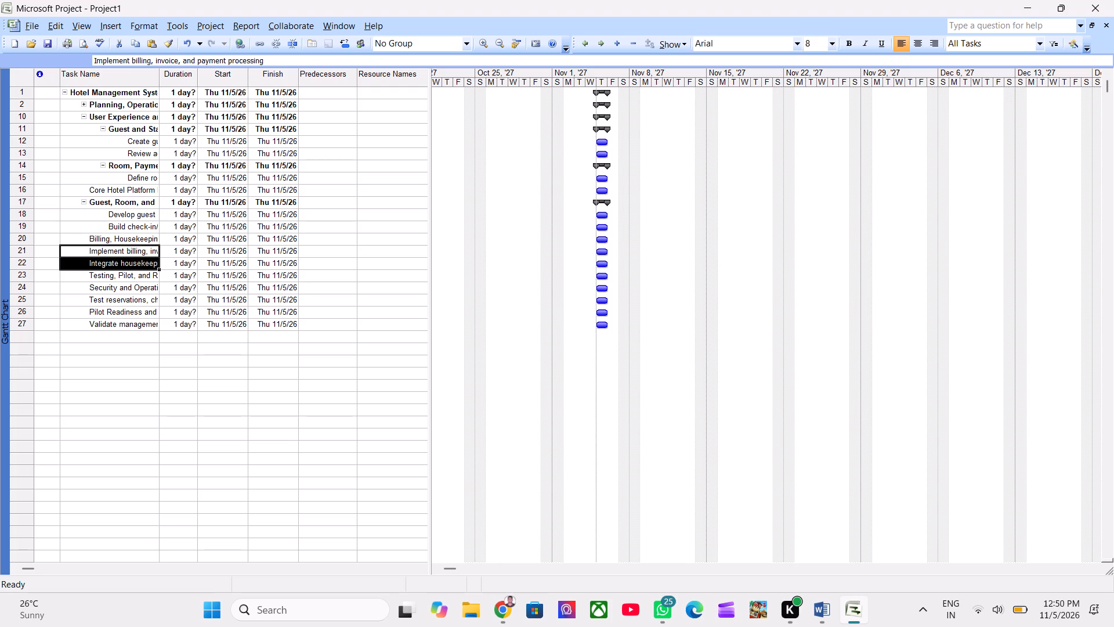
{"action": "left_click_drag", "start_coordinate": [115, 269], "coordinate": [115, 269]}
{"action": "left_click", "coordinate": [596, 46]}
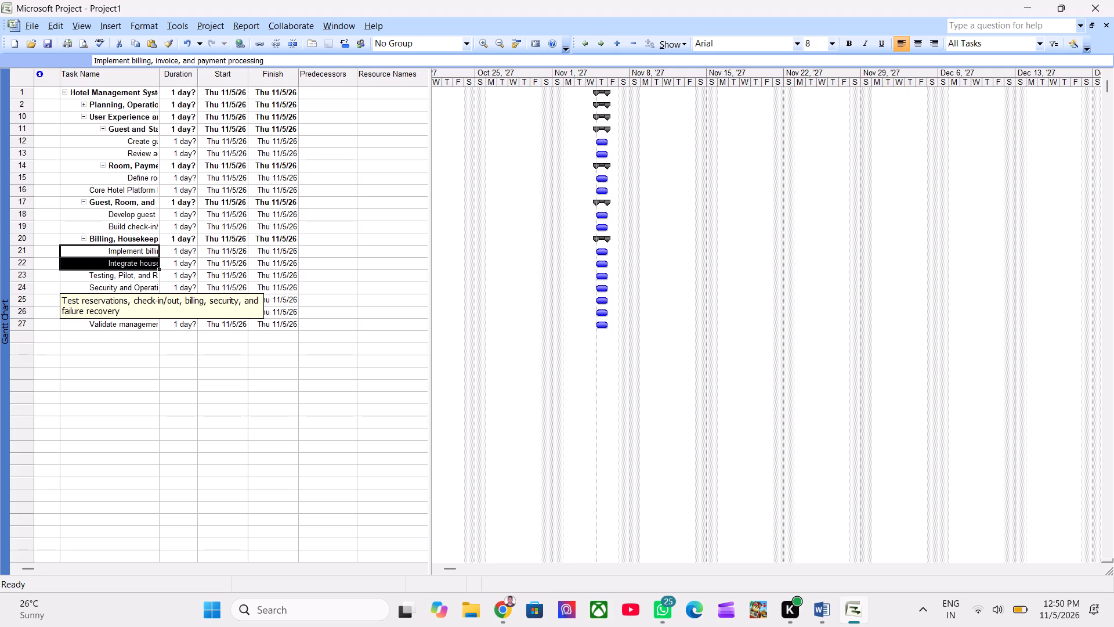
Indent tasks 24 through 27 beneath Testing, Pilot, and Release Preparation, placing tasks 25 and 27 one level deeper.
{"action": "left_click_drag", "start_coordinate": [134, 286], "coordinate": [131, 320]}
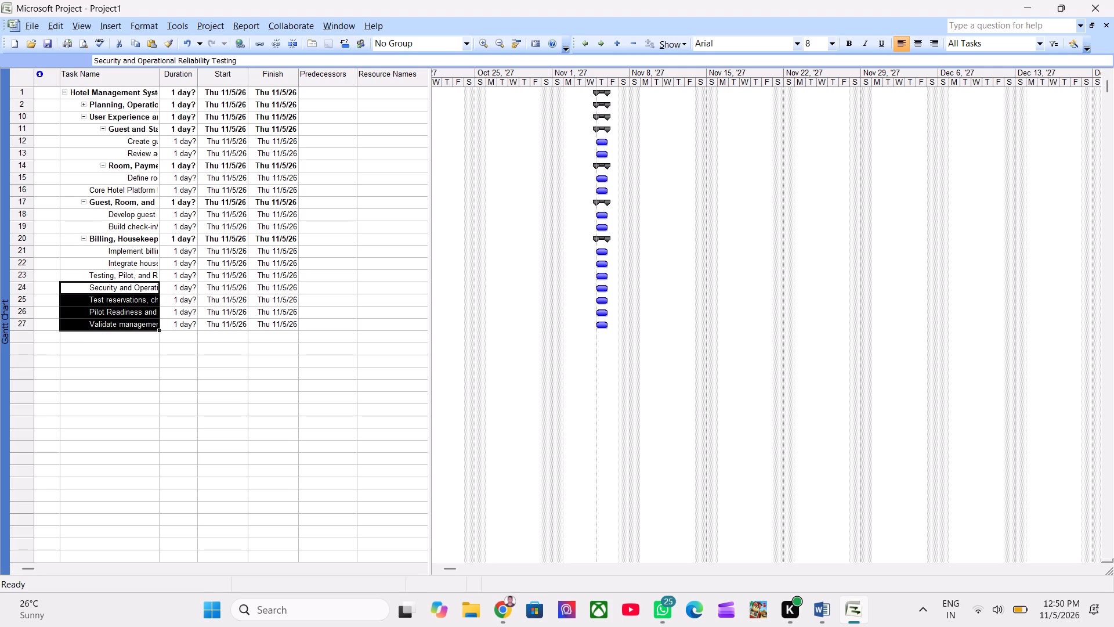
{"action": "left_click_drag", "start_coordinate": [131, 320], "coordinate": [130, 320]}
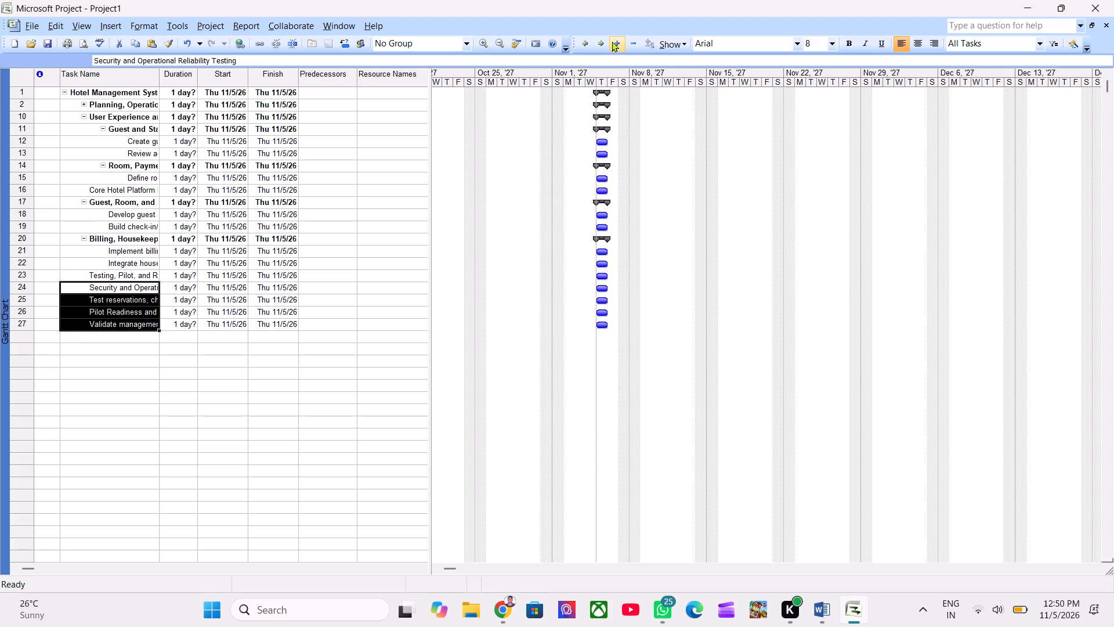
{"action": "left_click", "coordinate": [599, 41]}
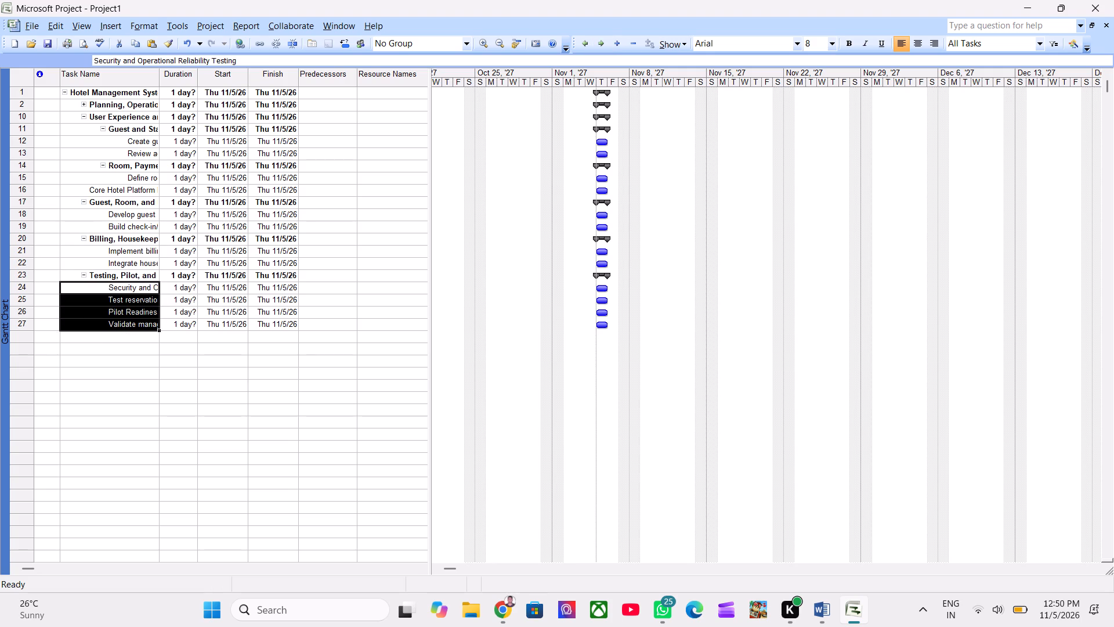
{"action": "left_click", "coordinate": [135, 299]}
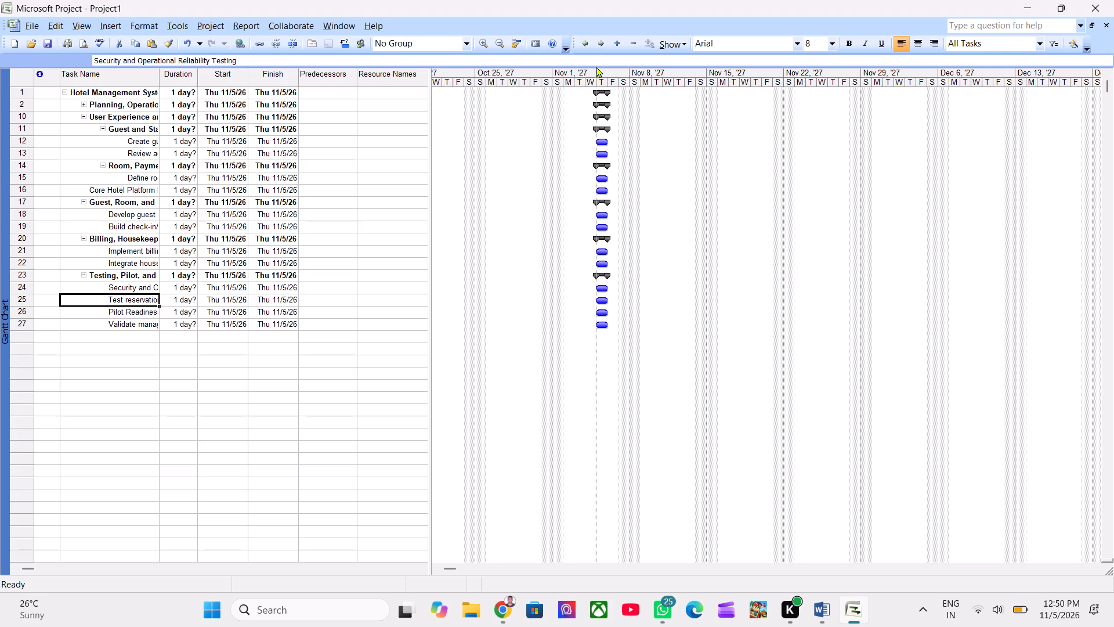
{"action": "left_click", "coordinate": [598, 50]}
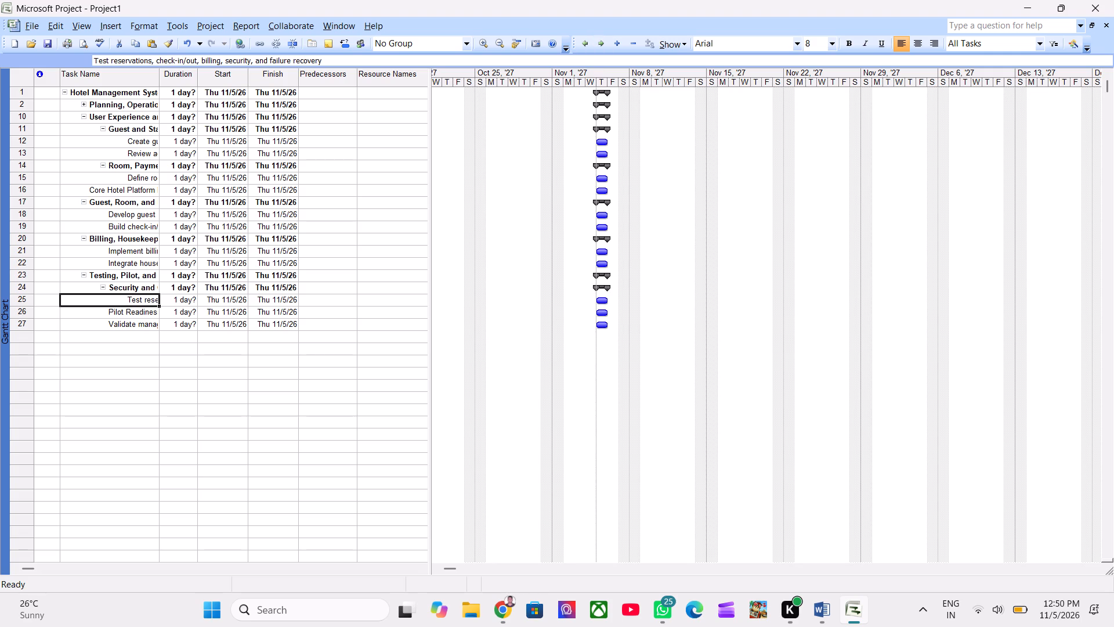
{"action": "left_click", "coordinate": [140, 324]}
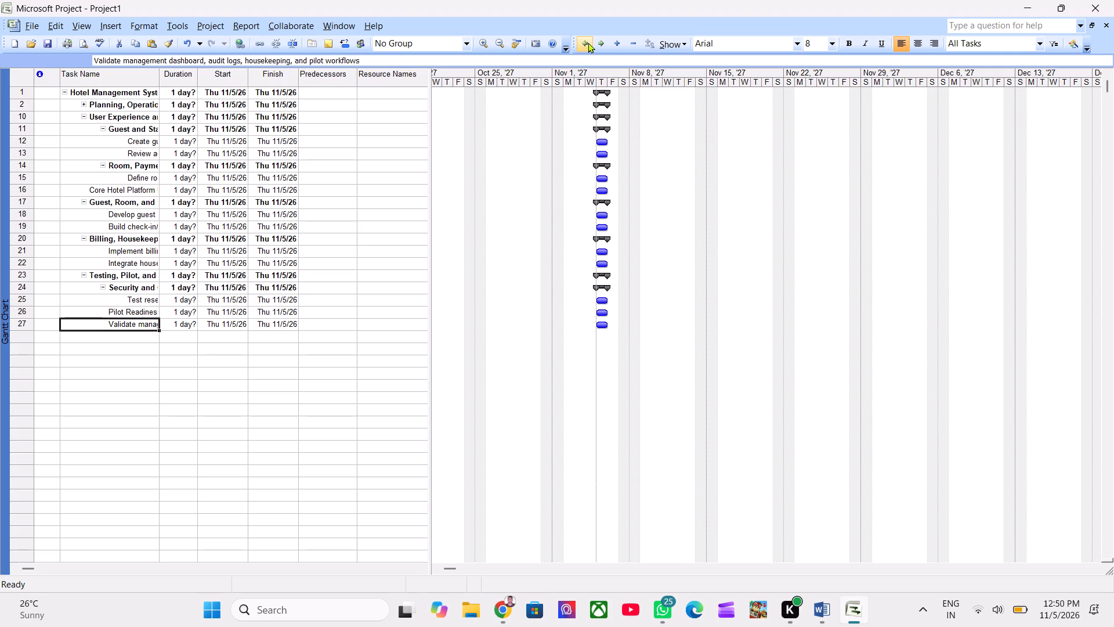
{"action": "left_click", "coordinate": [598, 43]}
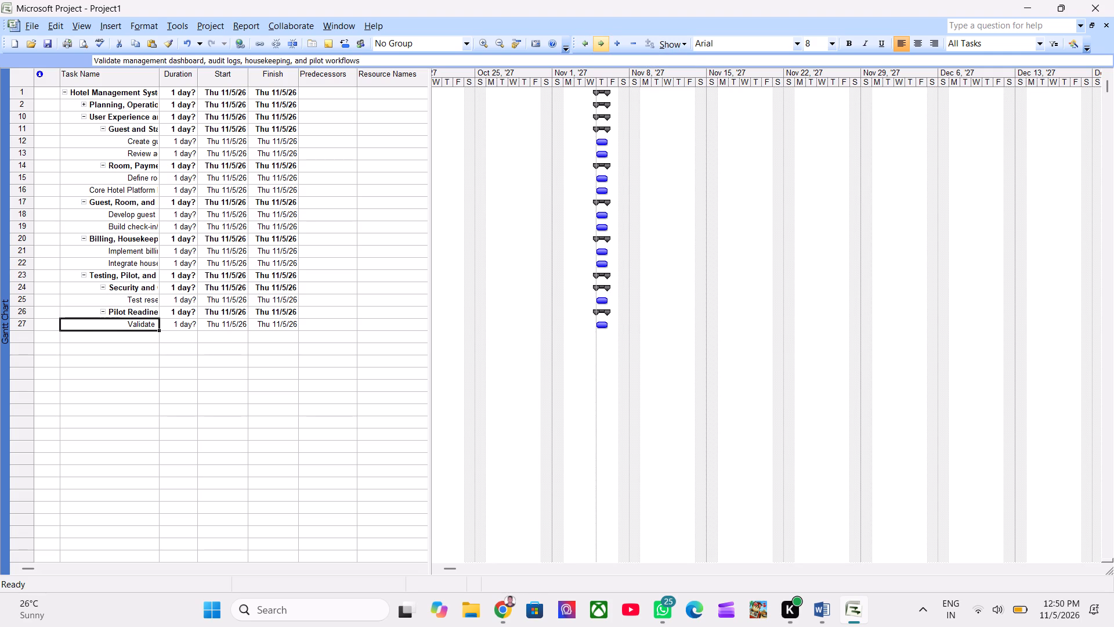
{"action": "left_click", "coordinate": [87, 273]}
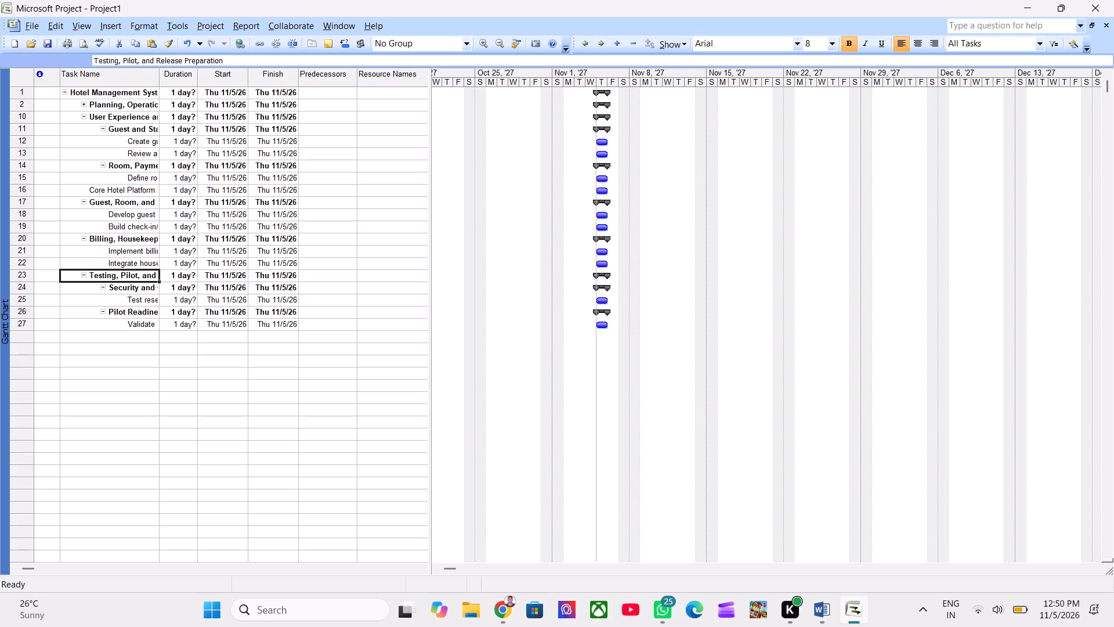
Indent tasks 17 through 27 one level beneath Core Hotel Platform Development.
{"action": "left_click_drag", "start_coordinate": [107, 200], "coordinate": [133, 318]}
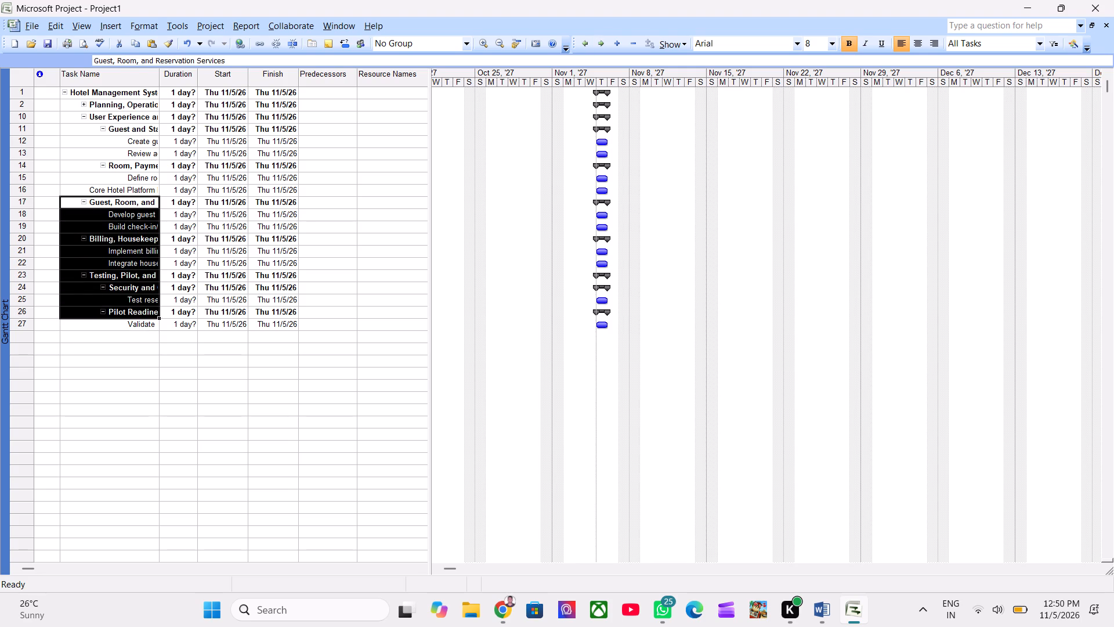
{"action": "left_click_drag", "start_coordinate": [133, 318], "coordinate": [133, 321]}
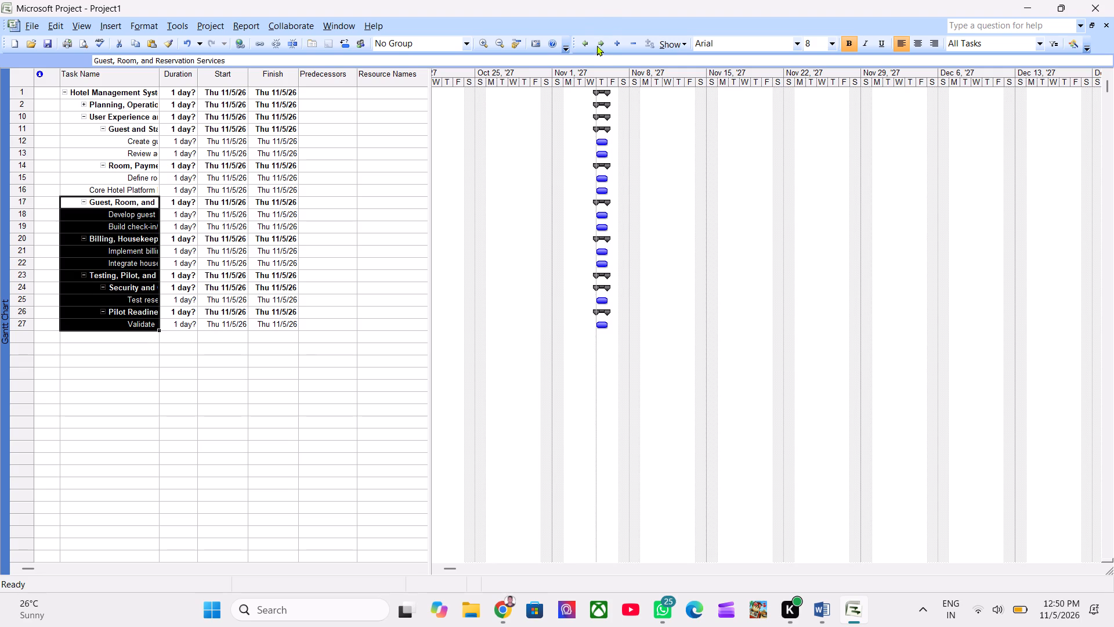
{"action": "left_click", "coordinate": [596, 46]}
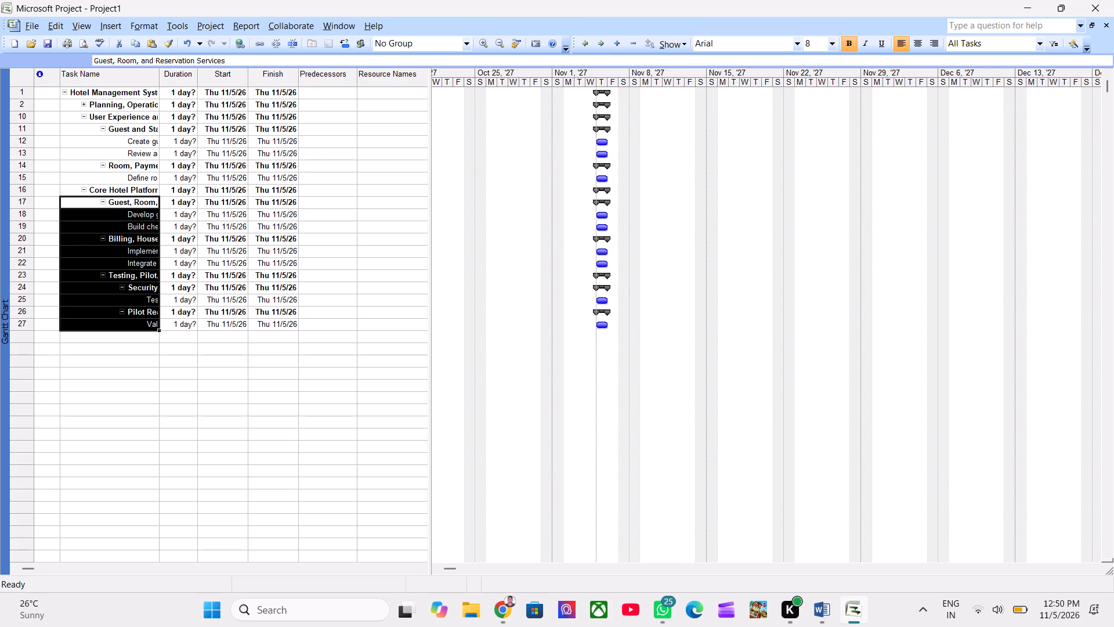
{"action": "left_click", "coordinate": [91, 187]}
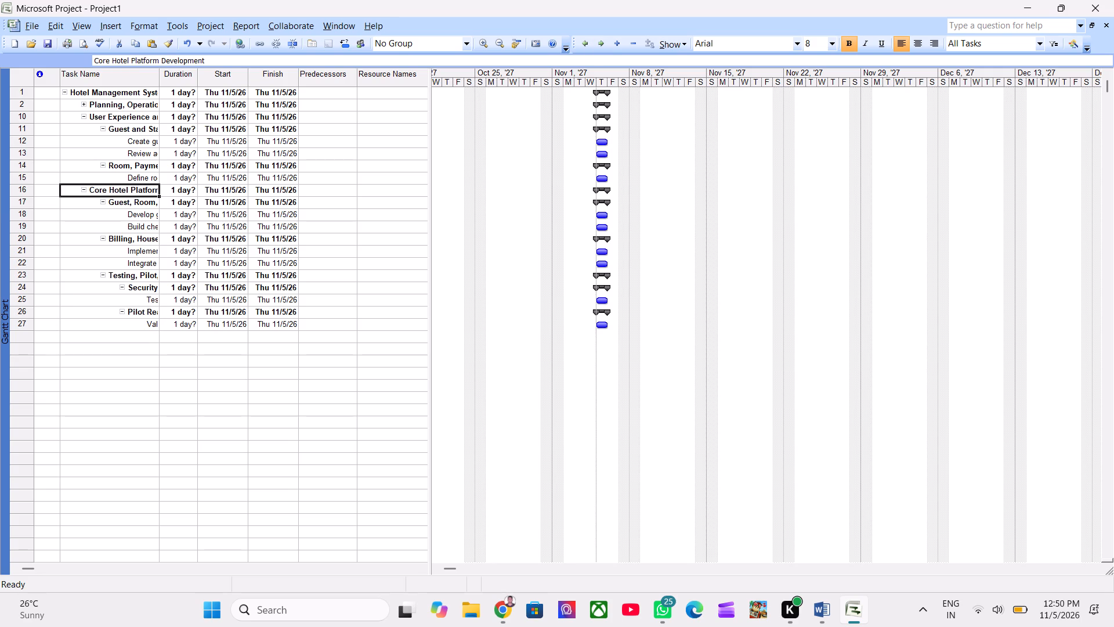
Outdent tasks 23 through 27 one level so Testing, Pilot, and Release Preparation aligns with Core Hotel Platform Development.
{"action": "left_click", "coordinate": [102, 275]}
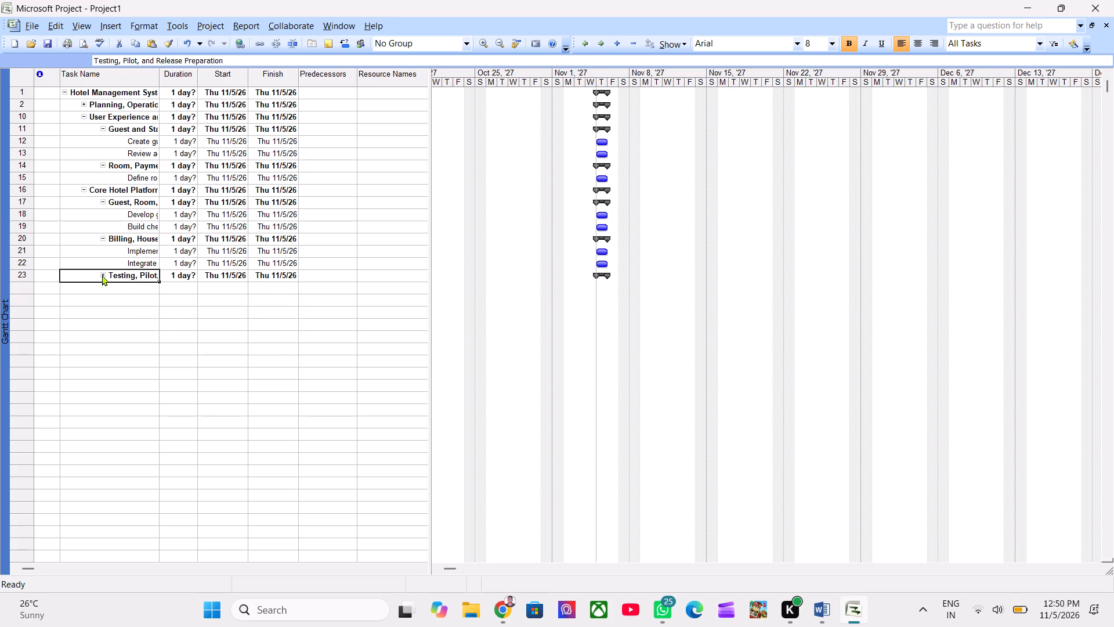
{"action": "left_click", "coordinate": [102, 275]}
{"action": "left_click_drag", "start_coordinate": [122, 276], "coordinate": [124, 307]}
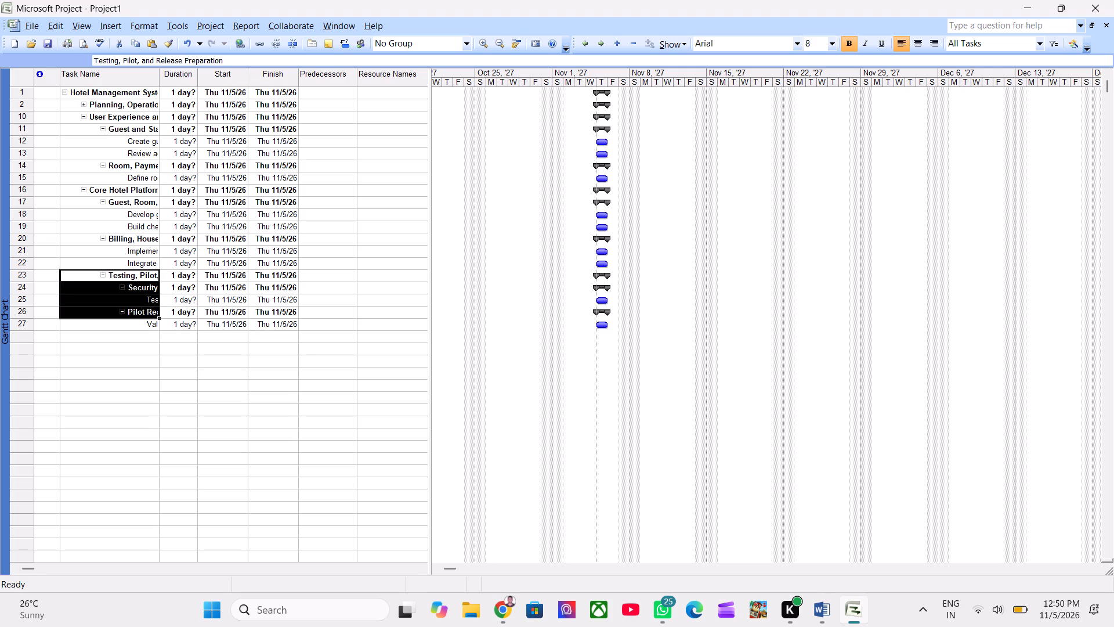
{"action": "left_click_drag", "start_coordinate": [124, 307], "coordinate": [127, 320]}
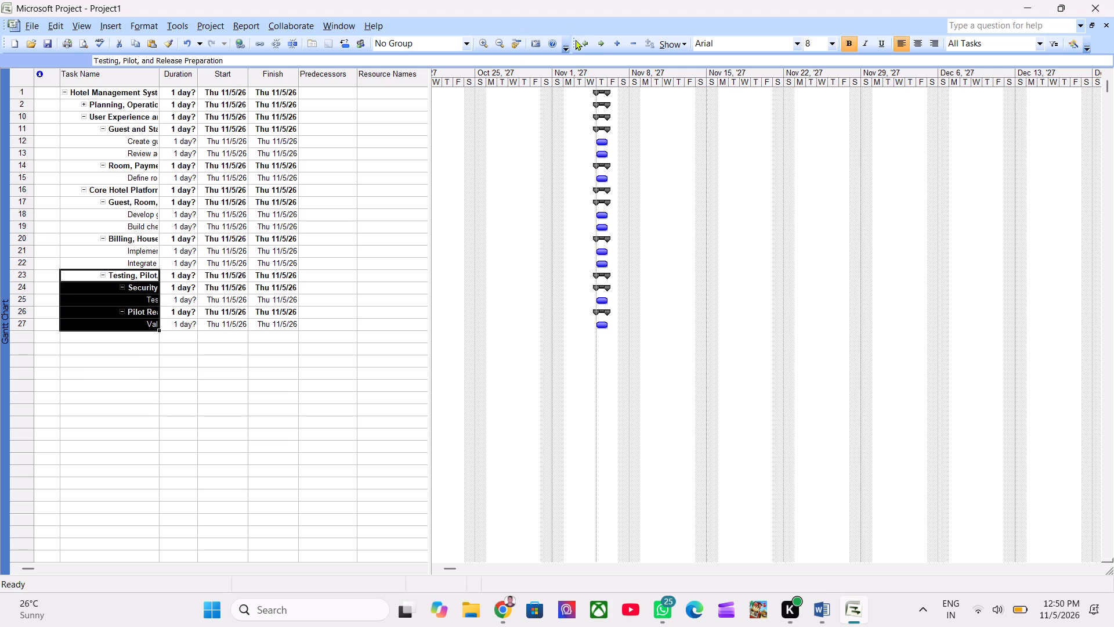
{"action": "left_click", "coordinate": [579, 42]}
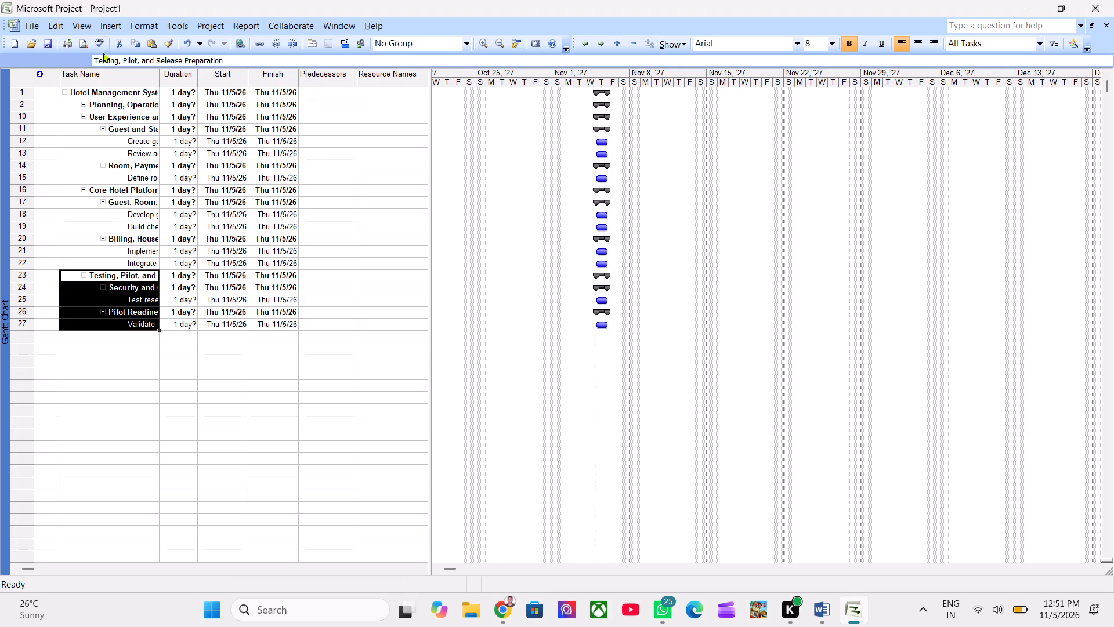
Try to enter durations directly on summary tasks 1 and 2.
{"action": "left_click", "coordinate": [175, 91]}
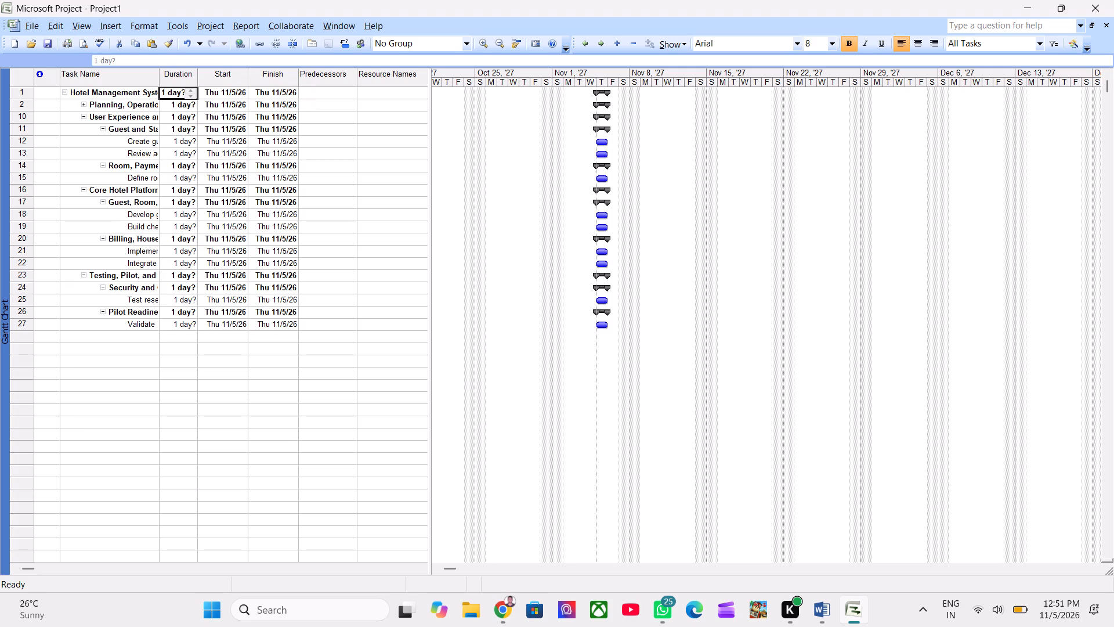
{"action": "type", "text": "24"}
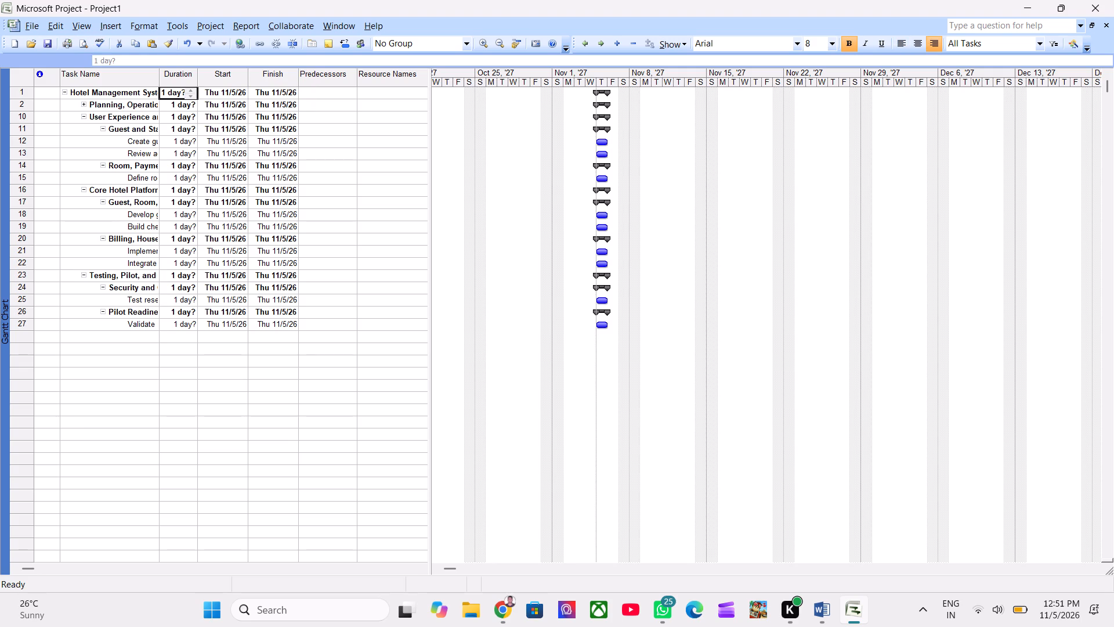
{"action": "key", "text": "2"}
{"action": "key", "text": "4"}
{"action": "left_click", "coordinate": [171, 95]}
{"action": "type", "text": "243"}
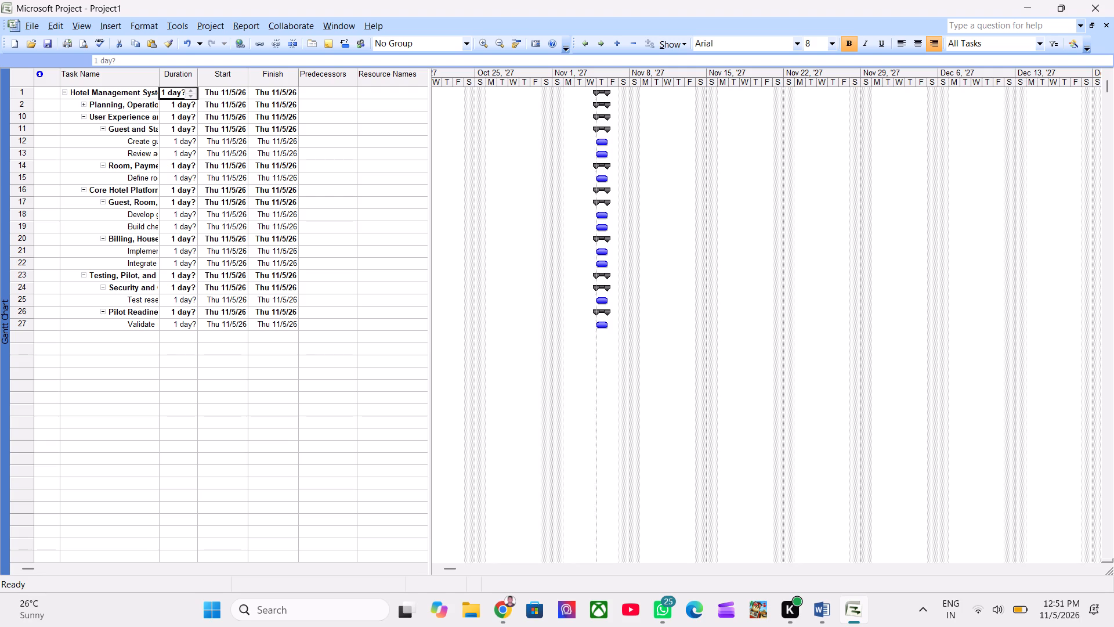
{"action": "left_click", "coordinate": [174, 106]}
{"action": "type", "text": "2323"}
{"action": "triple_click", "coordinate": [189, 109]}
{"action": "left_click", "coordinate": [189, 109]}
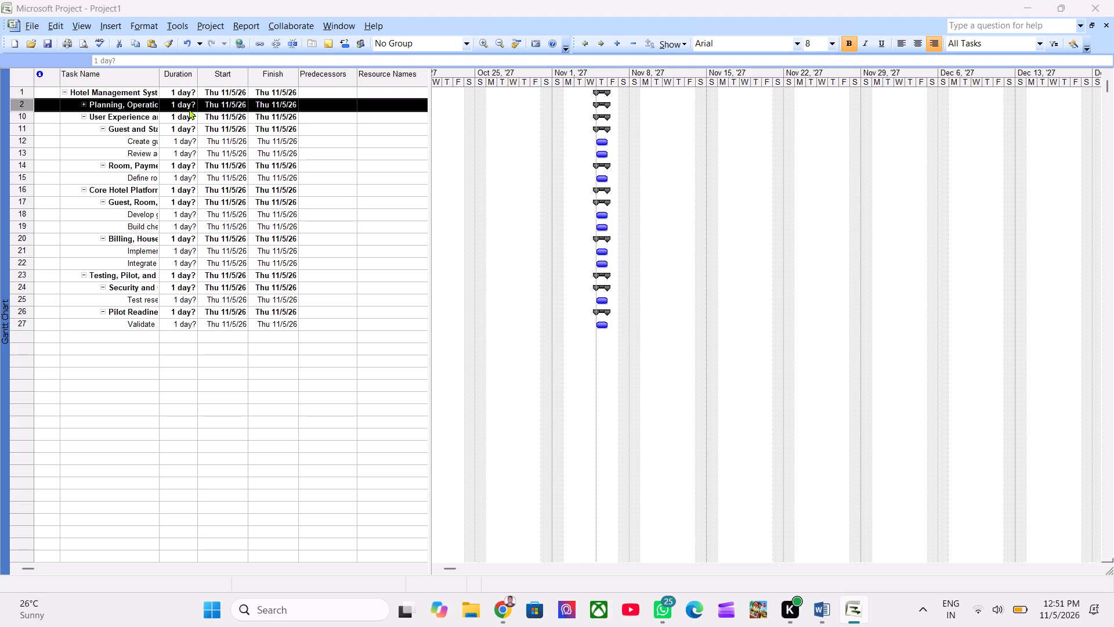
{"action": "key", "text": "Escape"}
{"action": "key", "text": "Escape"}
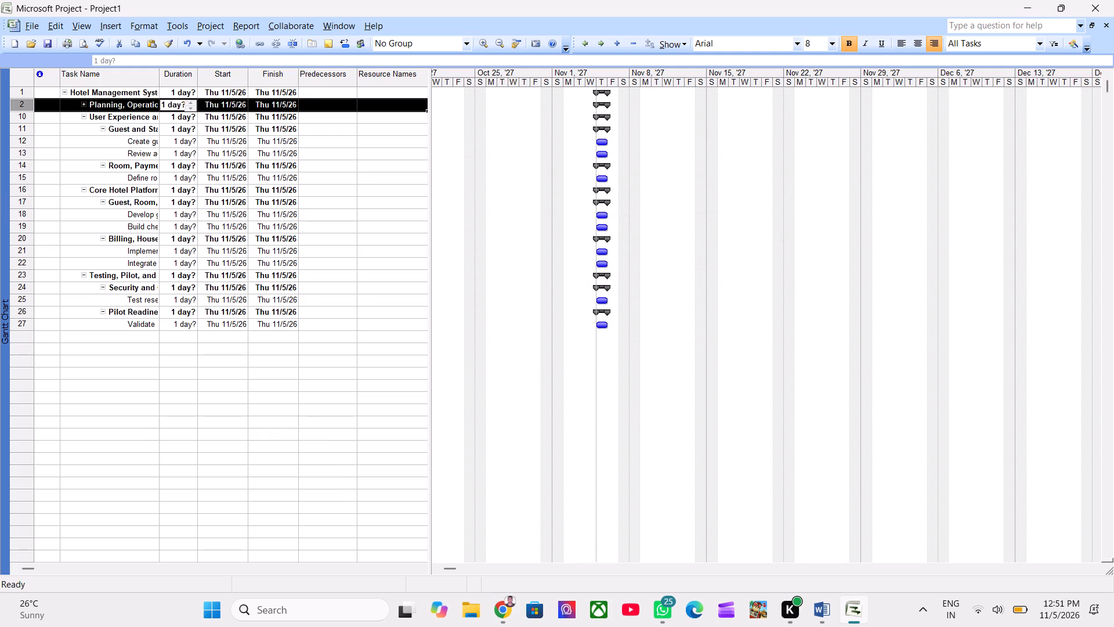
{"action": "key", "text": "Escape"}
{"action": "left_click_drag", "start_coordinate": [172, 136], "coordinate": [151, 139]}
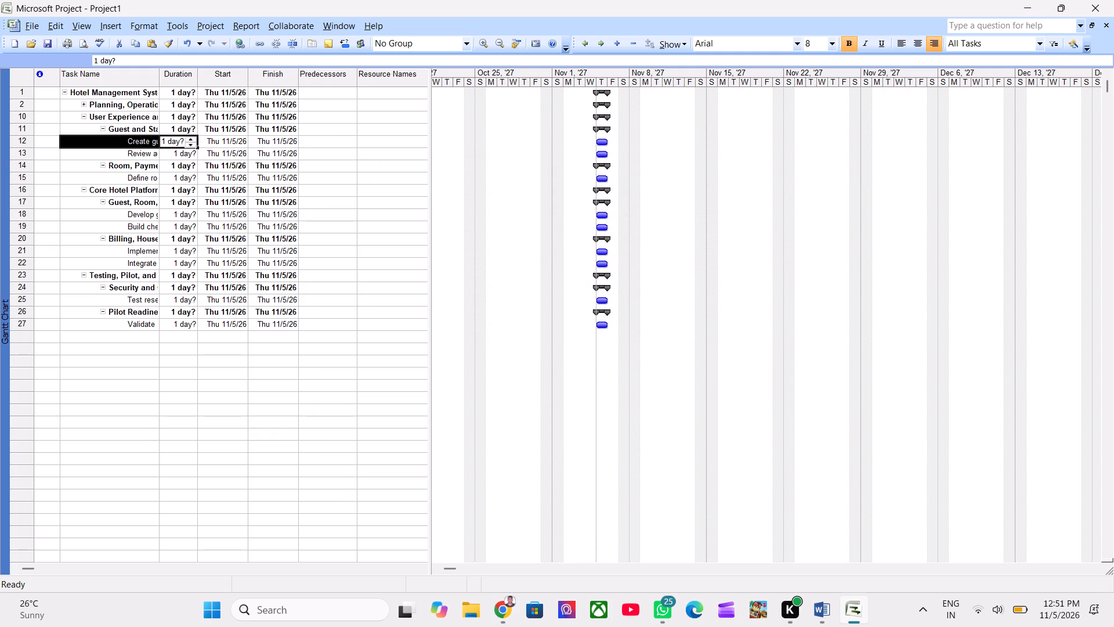
Expand the Planning, Operations, and Requirements summary in task 2 to show its subtasks.
{"action": "left_click", "coordinate": [101, 103]}
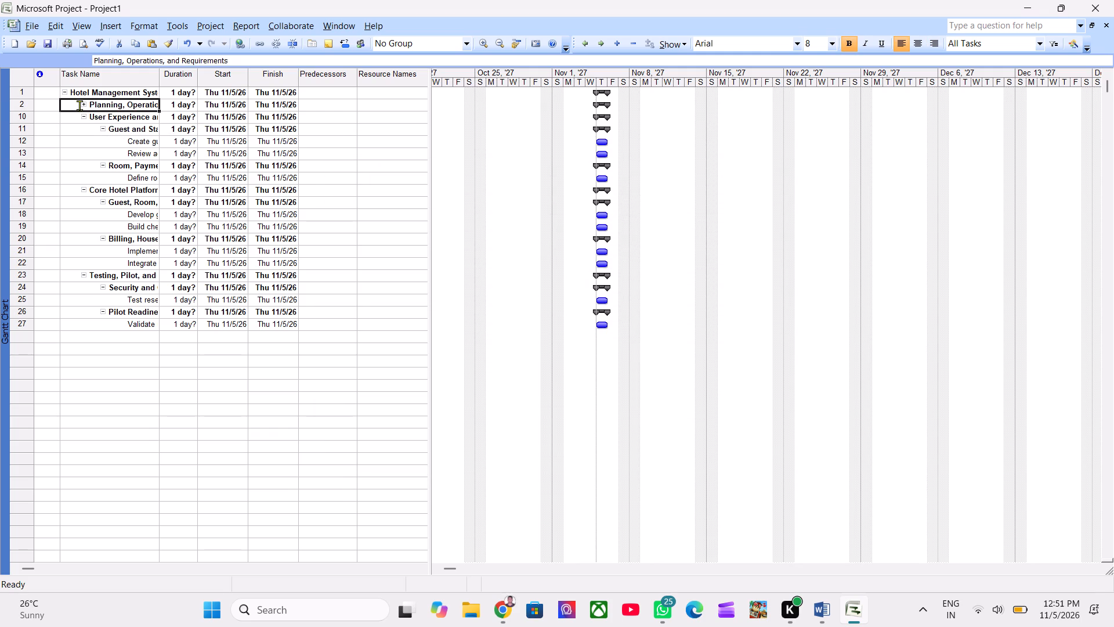
{"action": "left_click", "coordinate": [83, 105]}
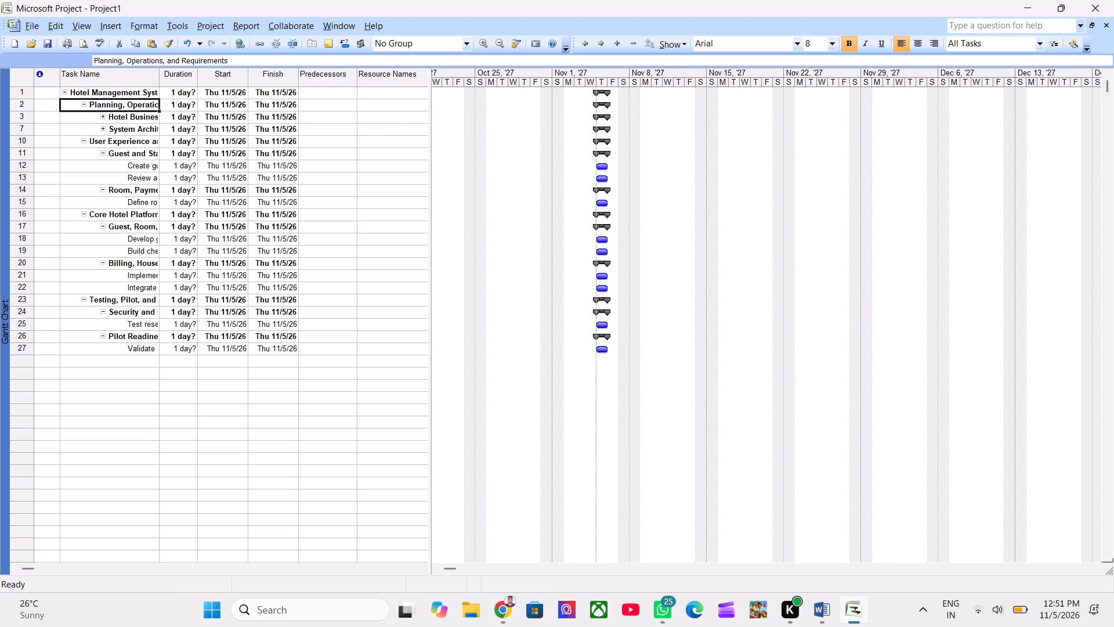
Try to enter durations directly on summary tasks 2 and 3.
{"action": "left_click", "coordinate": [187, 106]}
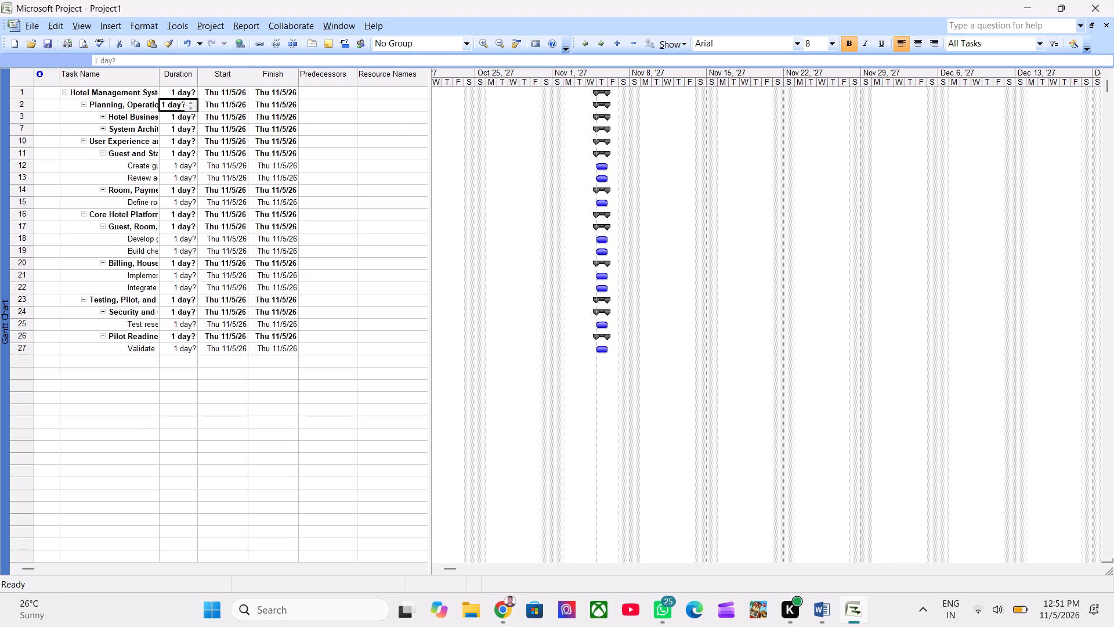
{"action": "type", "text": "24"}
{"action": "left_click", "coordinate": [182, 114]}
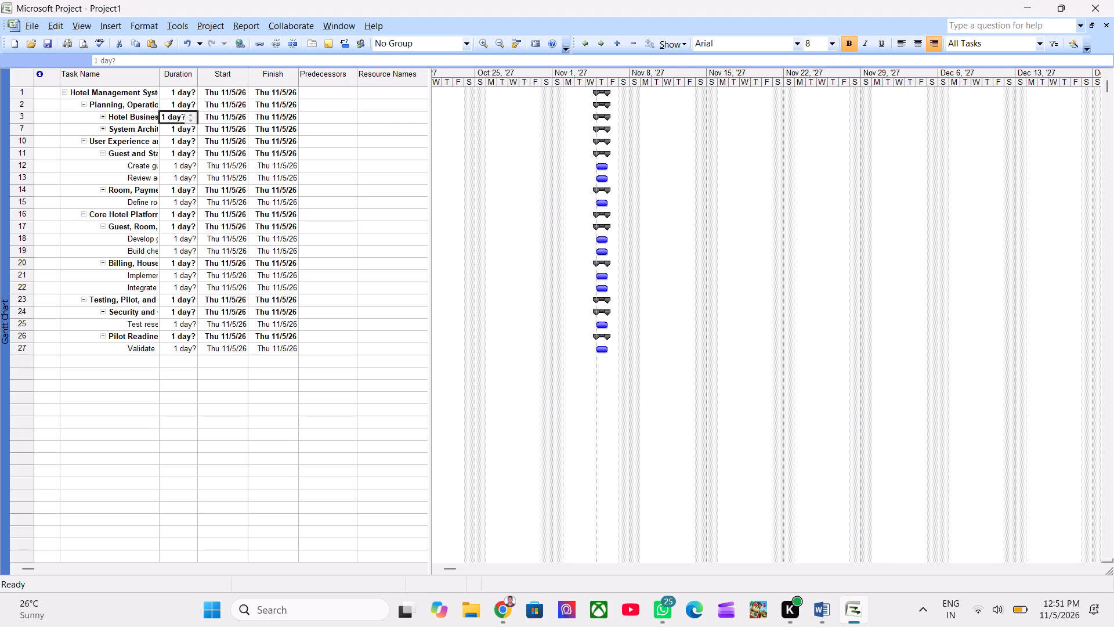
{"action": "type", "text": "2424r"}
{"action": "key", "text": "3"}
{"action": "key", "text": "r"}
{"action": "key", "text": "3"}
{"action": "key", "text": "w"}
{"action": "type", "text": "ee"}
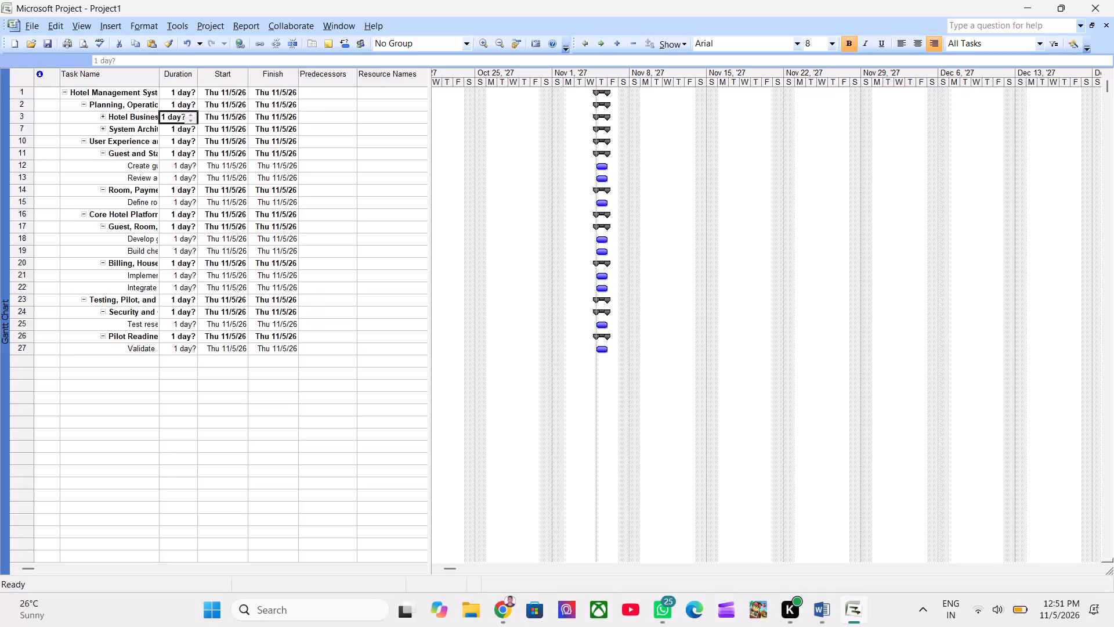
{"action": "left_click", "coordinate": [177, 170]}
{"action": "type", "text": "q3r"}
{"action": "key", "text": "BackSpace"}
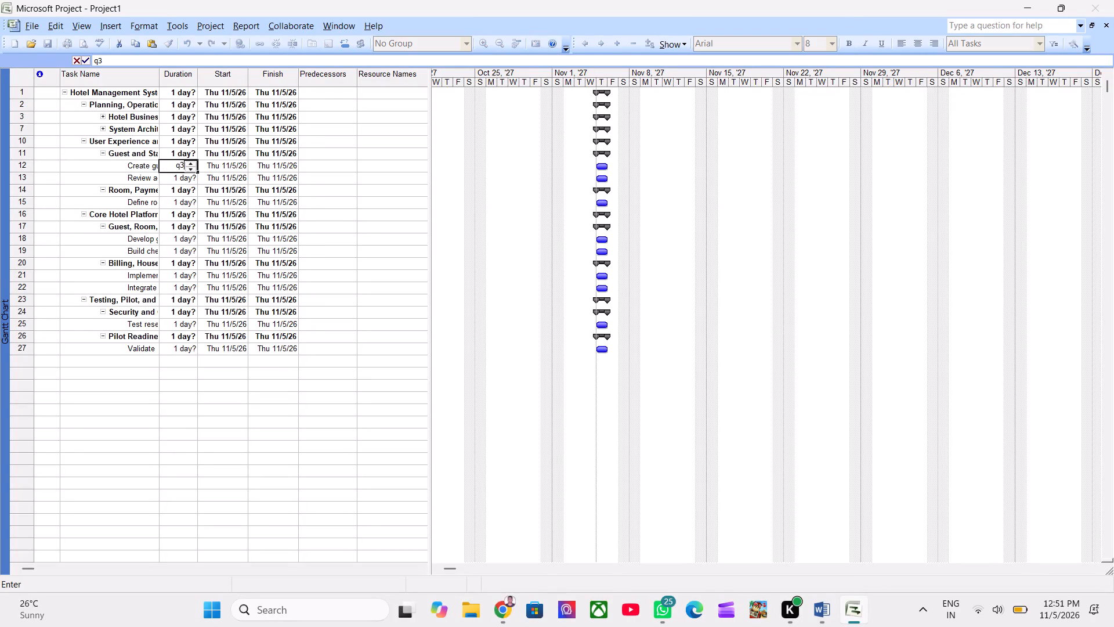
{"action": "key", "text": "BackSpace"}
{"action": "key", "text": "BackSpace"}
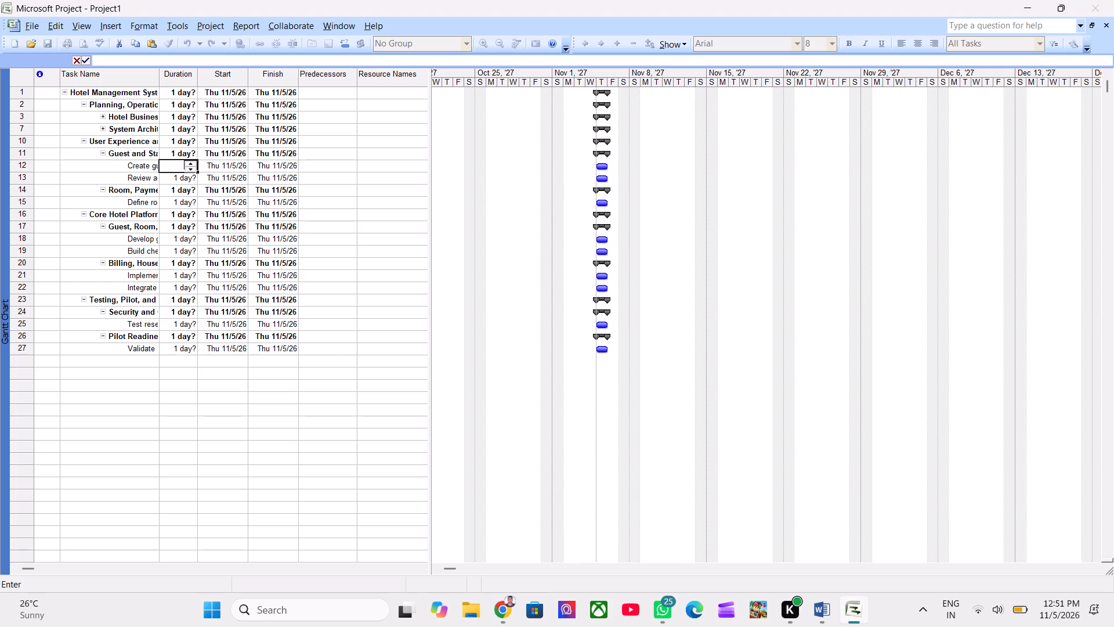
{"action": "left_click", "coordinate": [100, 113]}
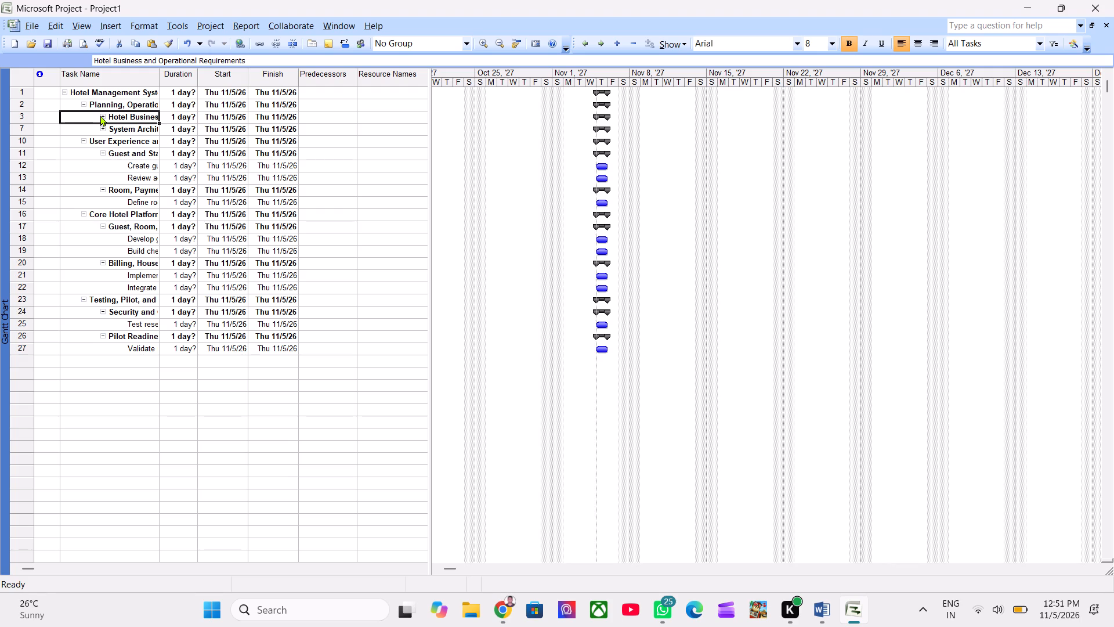
Open the project's Calendar options at the hours-per-week setting.
{"action": "left_click", "coordinate": [186, 27]}
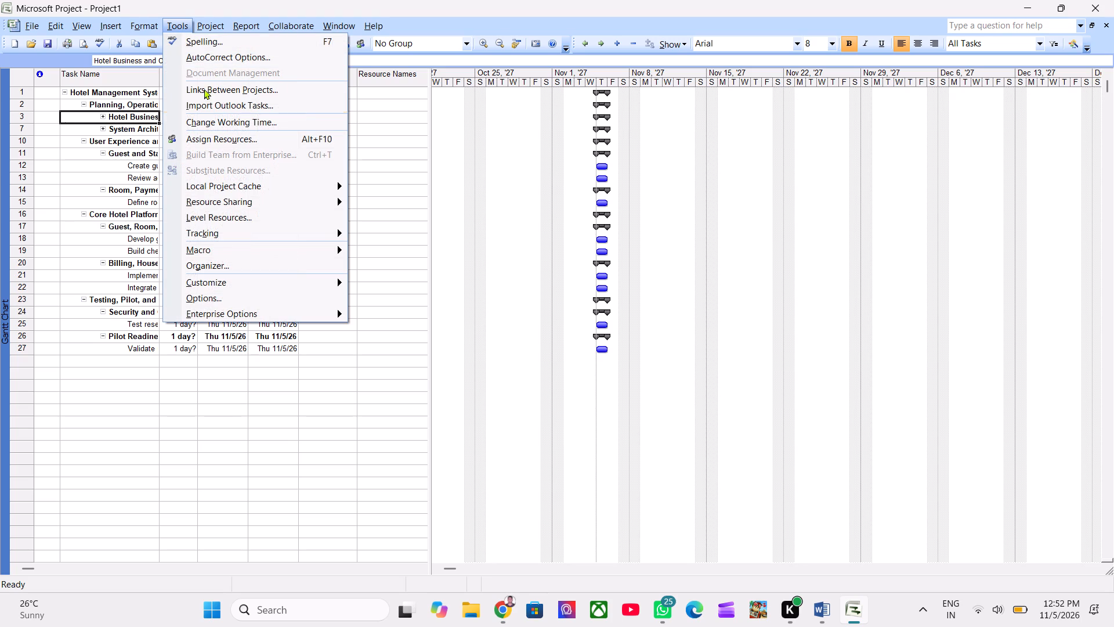
{"action": "left_click", "coordinate": [205, 300]}
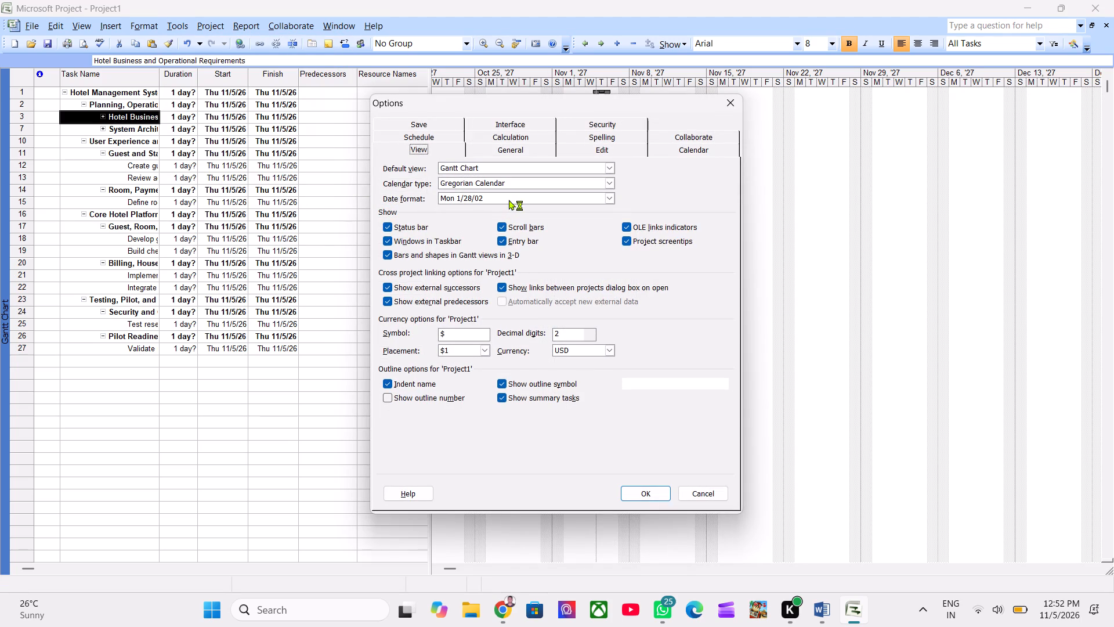
{"action": "left_click", "coordinate": [693, 153]}
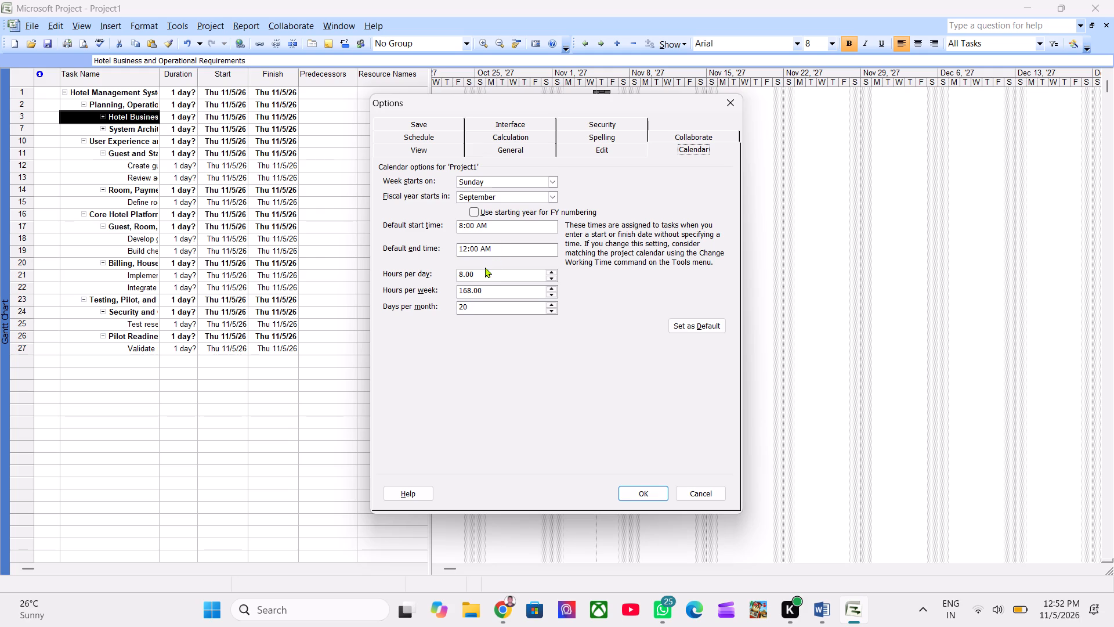
{"action": "left_click", "coordinate": [493, 289]}
Switch to Calculator, multiply 16 by 5, and clear the calculation.
{"action": "type", "text": "ca"}
{"action": "key", "text": "Return"}
{"action": "type", "text": "16"}
{"action": "key", "text": "shift+asterisk"}
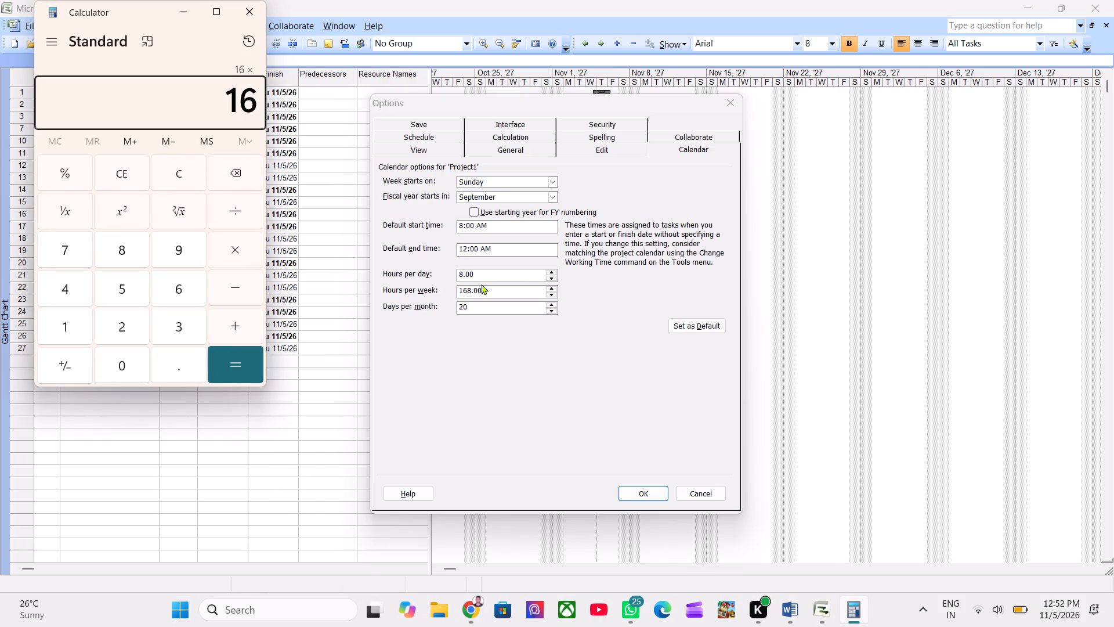
{"action": "key", "text": "5"}
{"action": "key", "text": "Return"}
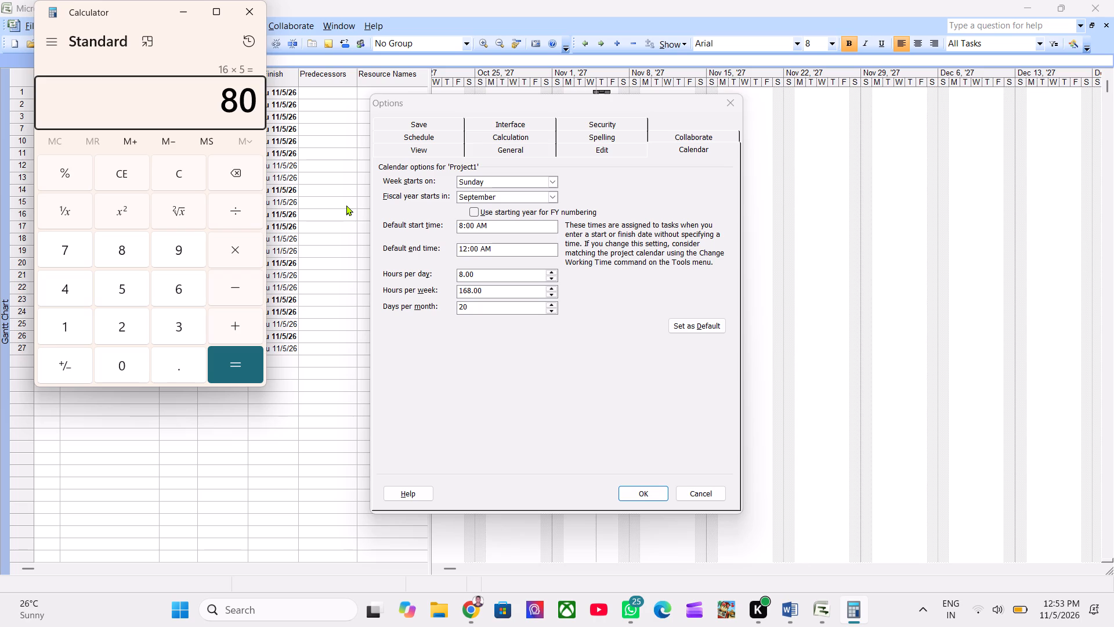
{"action": "key", "text": "Escape"}
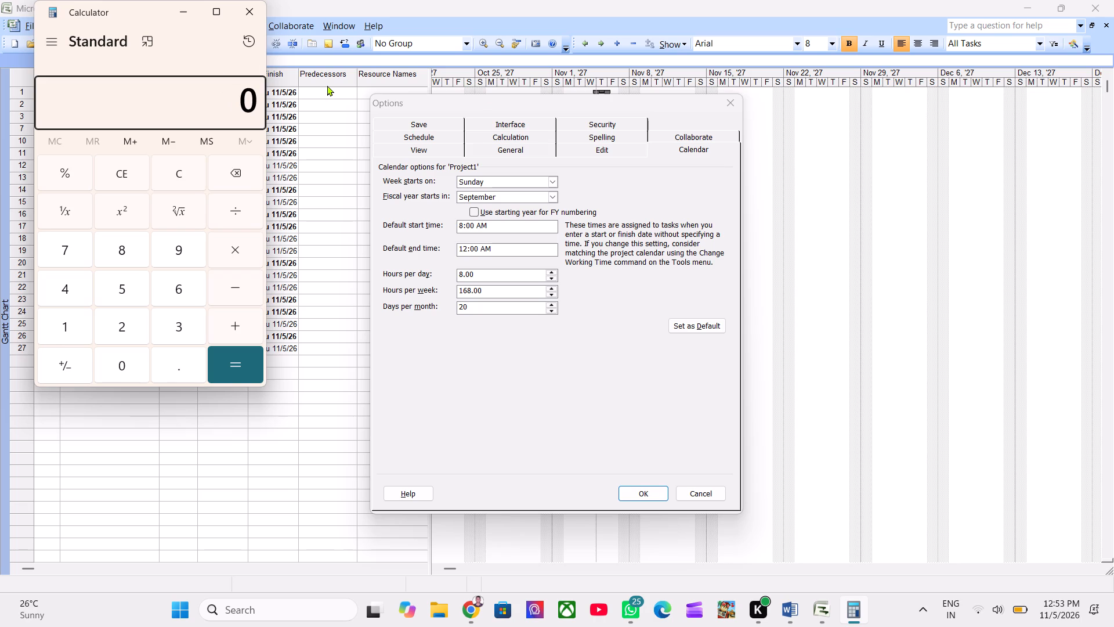
{"action": "key", "text": "Escape"}
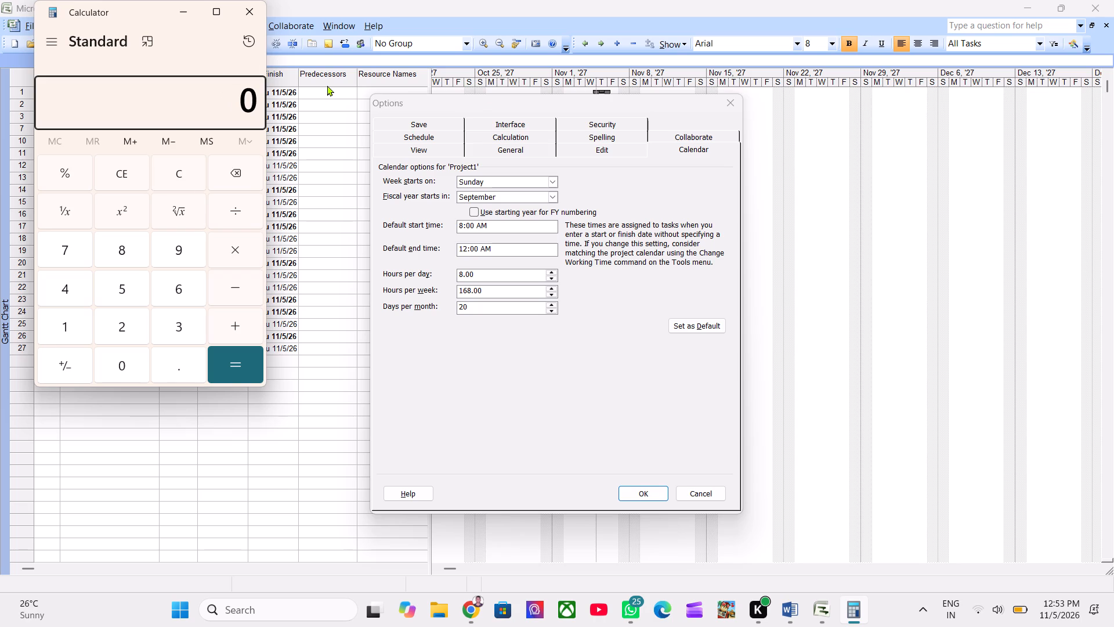
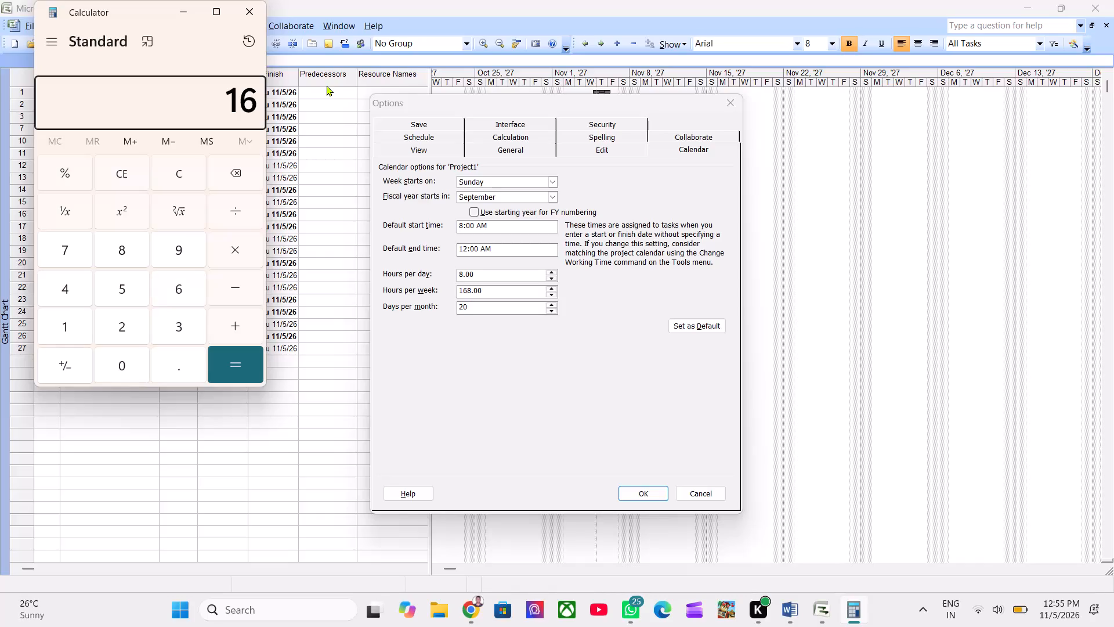
Multiply 16 by 6 in Calculator and return to the schedule.
{"action": "type", "text": "*6"}
{"action": "key", "text": "Return"}
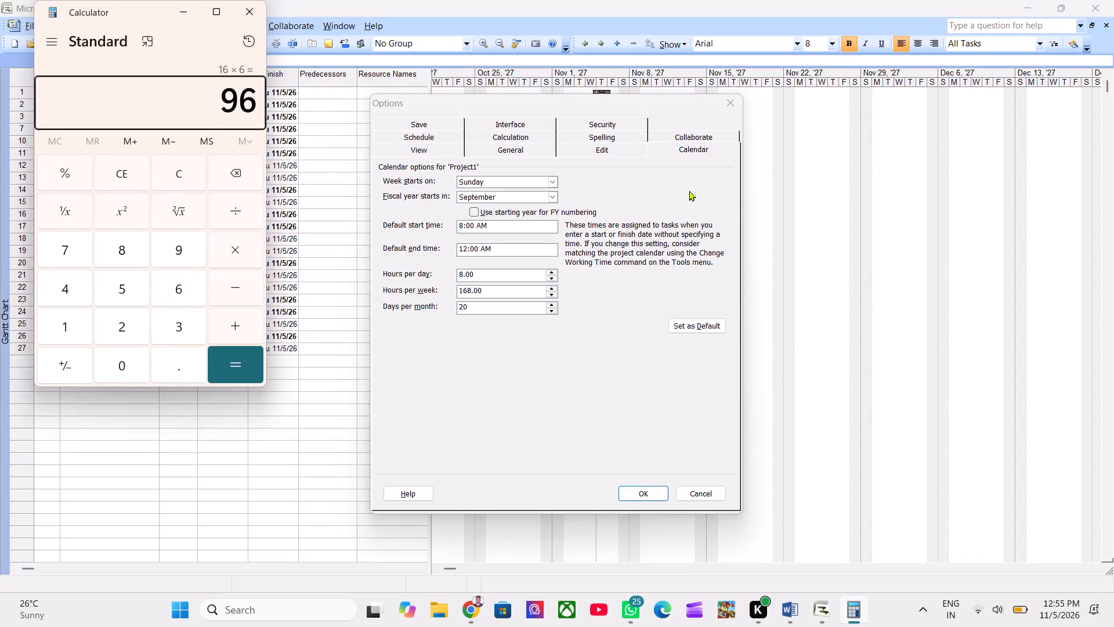
{"action": "left_click", "coordinate": [842, 258]}
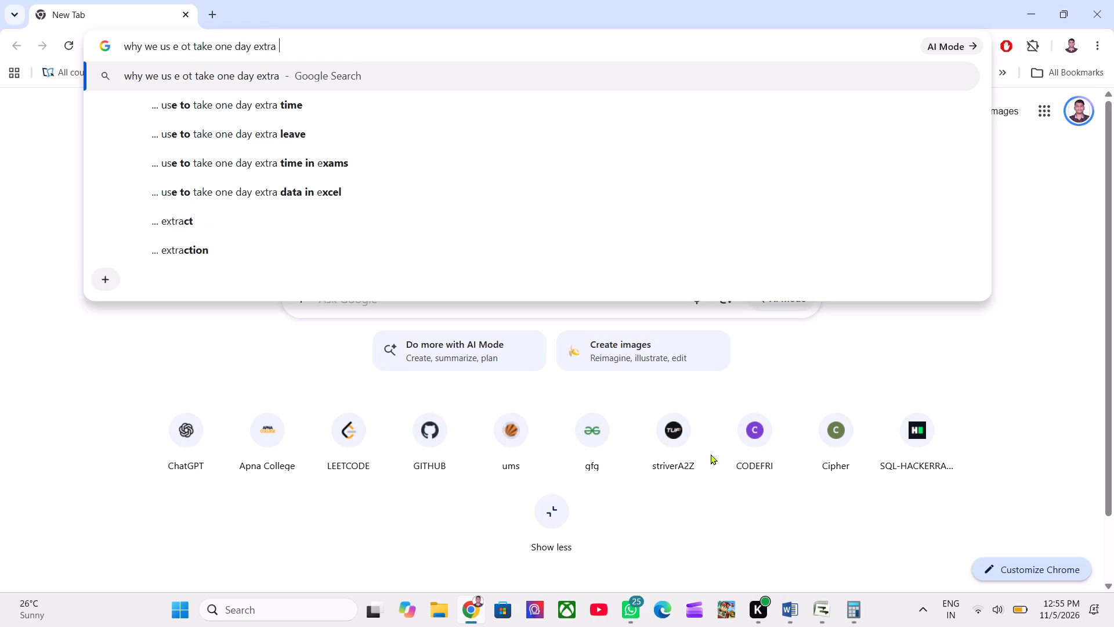
In Chrome, search Google for why one extra day is taken in the calendar in Microsoft Project.
{"action": "type", "text": "in claendere of"}
{"action": "key", "text": "space"}
{"action": "key", "text": "BackSpace"}
{"action": "key", "text": "BackSpace"}
{"action": "key", "text": "BackSpace"}
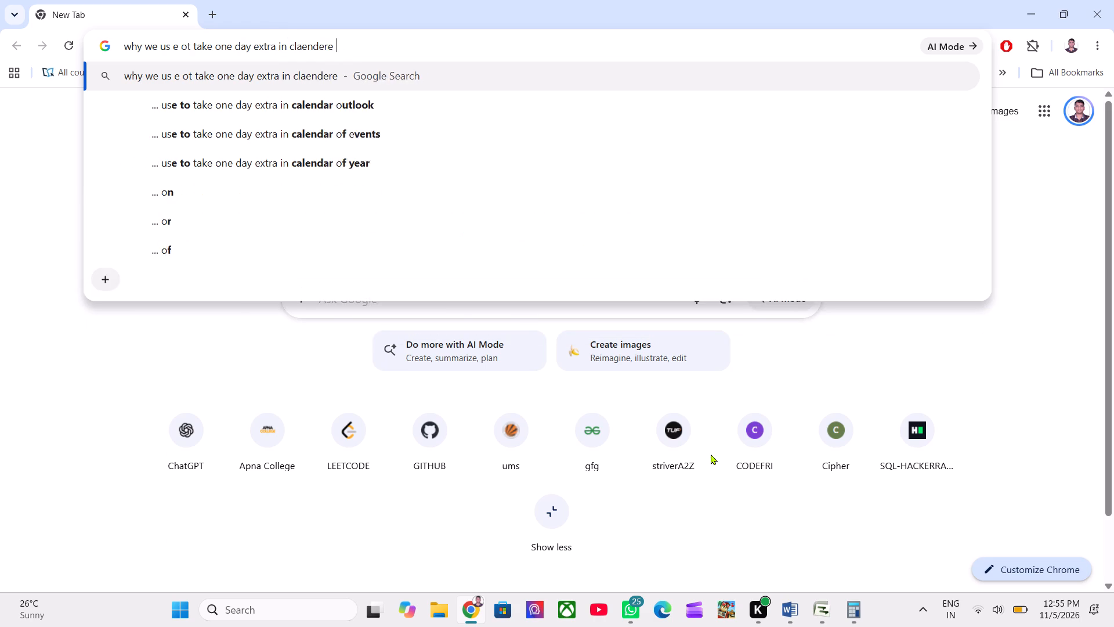
{"action": "key", "text": "BackSpace"}
{"action": "key", "text": "BackSpace"}
{"action": "key", "text": "space"}
{"action": "type", "text": "of"}
{"action": "key", "text": "space"}
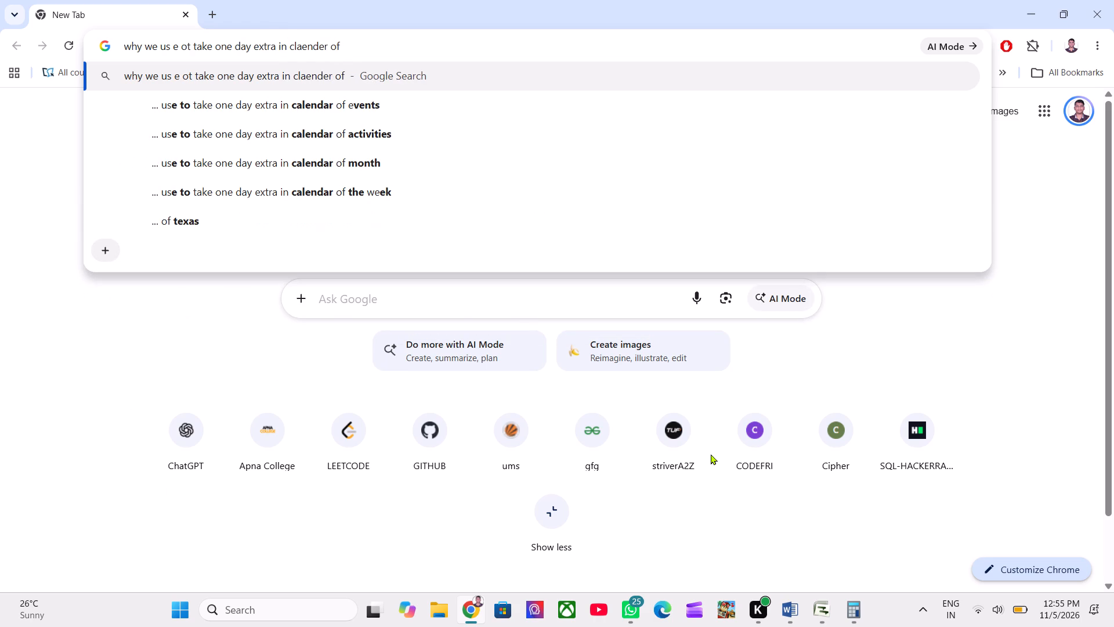
{"action": "key", "text": "BackSpace"}
{"action": "key", "text": "BackSpace"}
{"action": "key", "text": "BackSpace"}
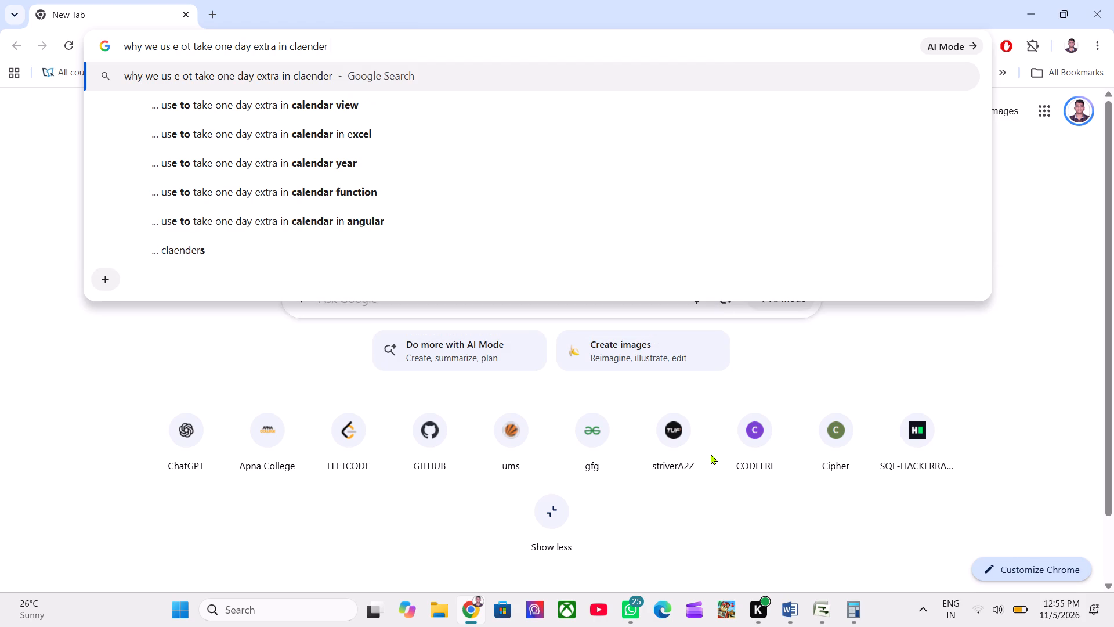
{"action": "type", "text": "in"}
{"action": "key", "text": "space"}
{"action": "key", "text": "m"}
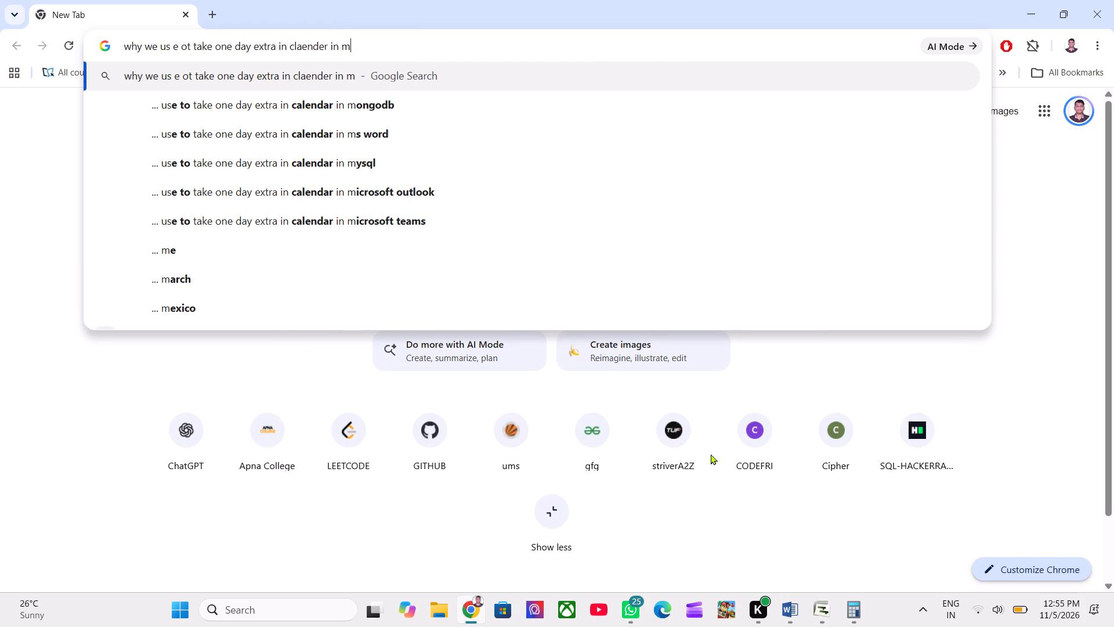
{"action": "type", "text": "icrosoft rpjectr]"}
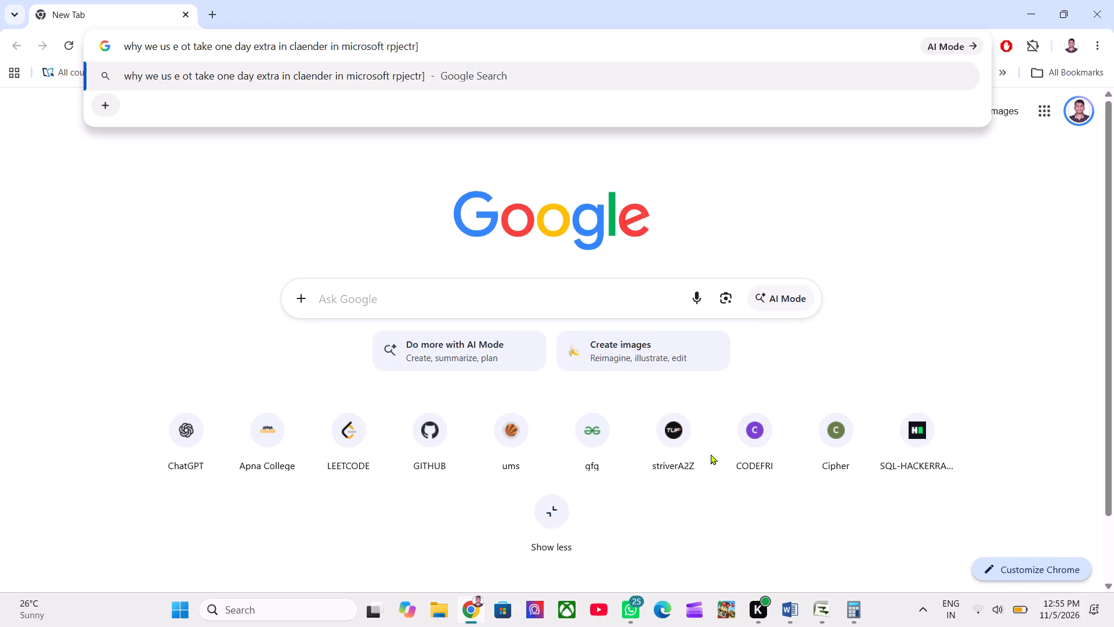
{"action": "key", "text": "Return"}
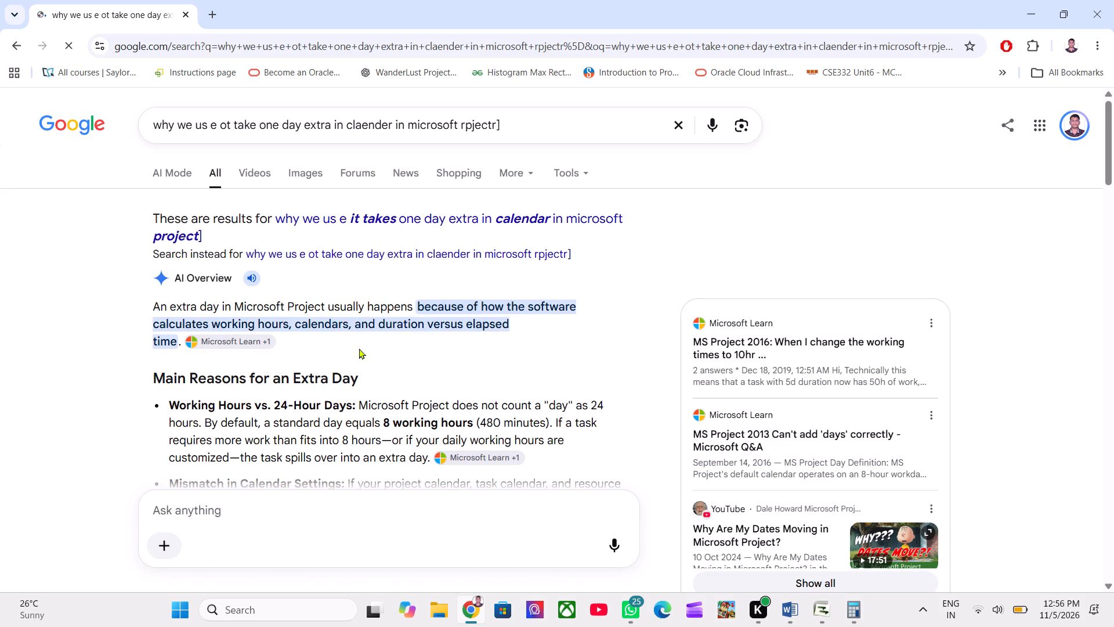
Read the AI Overview's main reasons for an extra day in Microsoft Project, and close the browser.
{"action": "scroll", "coordinate": [335, 356], "scroll_direction": "down", "scroll_amount": 1}
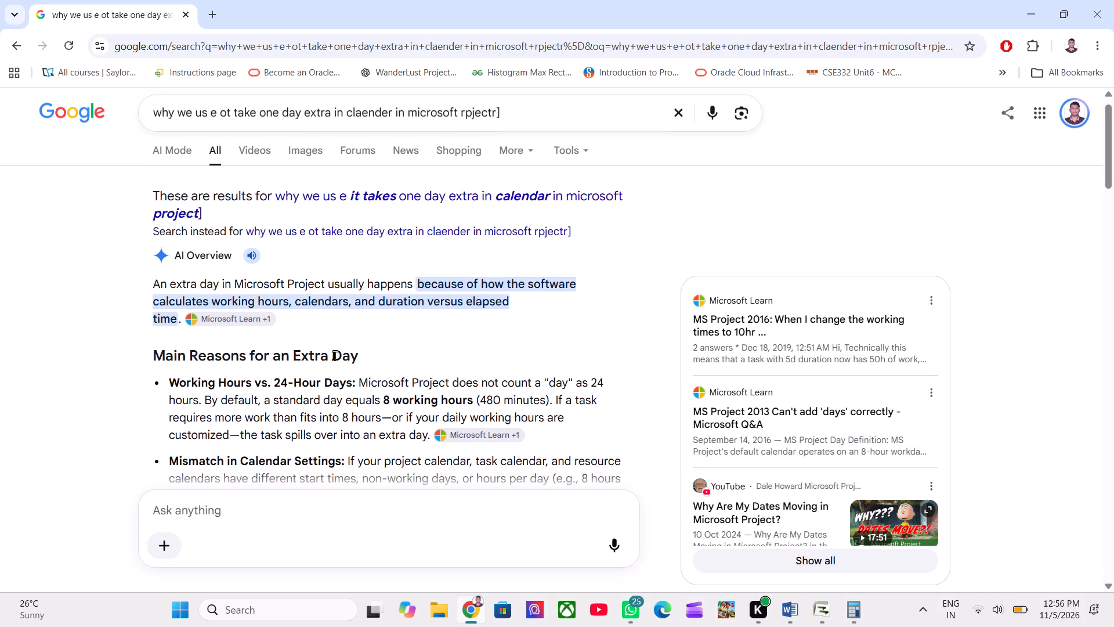
{"action": "scroll", "coordinate": [335, 356], "scroll_direction": "down", "scroll_amount": 2}
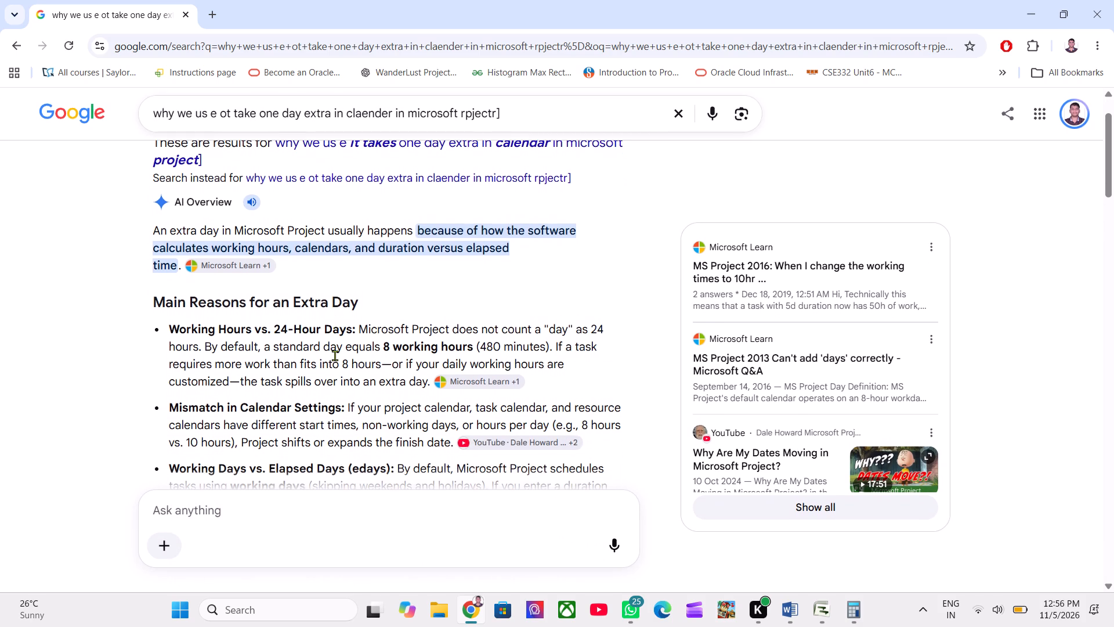
{"action": "scroll", "coordinate": [335, 356], "scroll_direction": "down", "scroll_amount": 1}
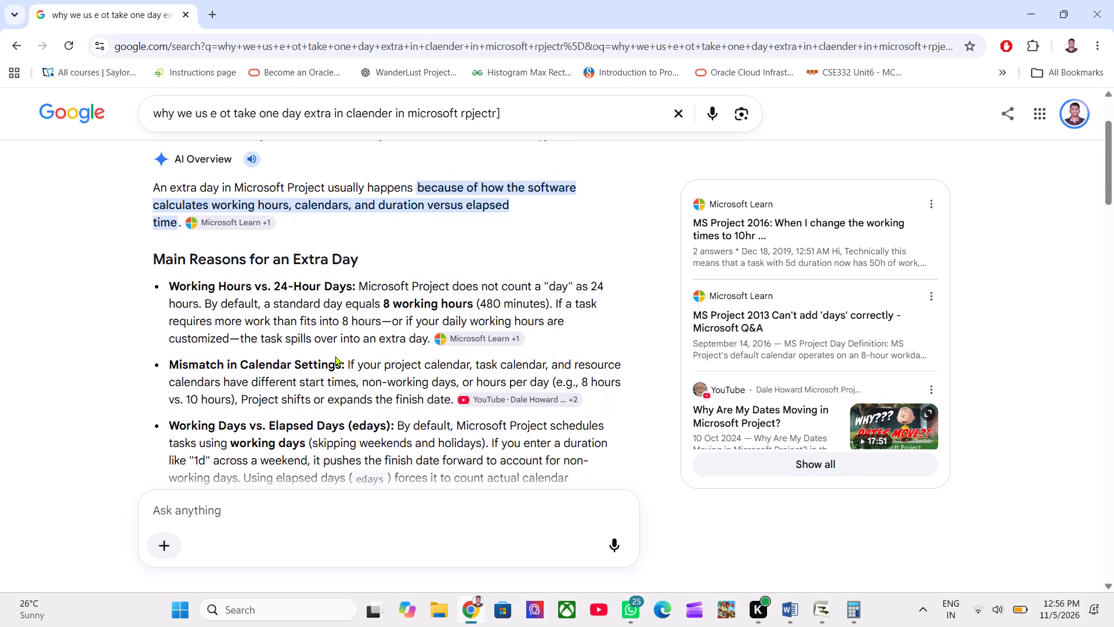
{"action": "scroll", "coordinate": [335, 356], "scroll_direction": "down", "scroll_amount": 1}
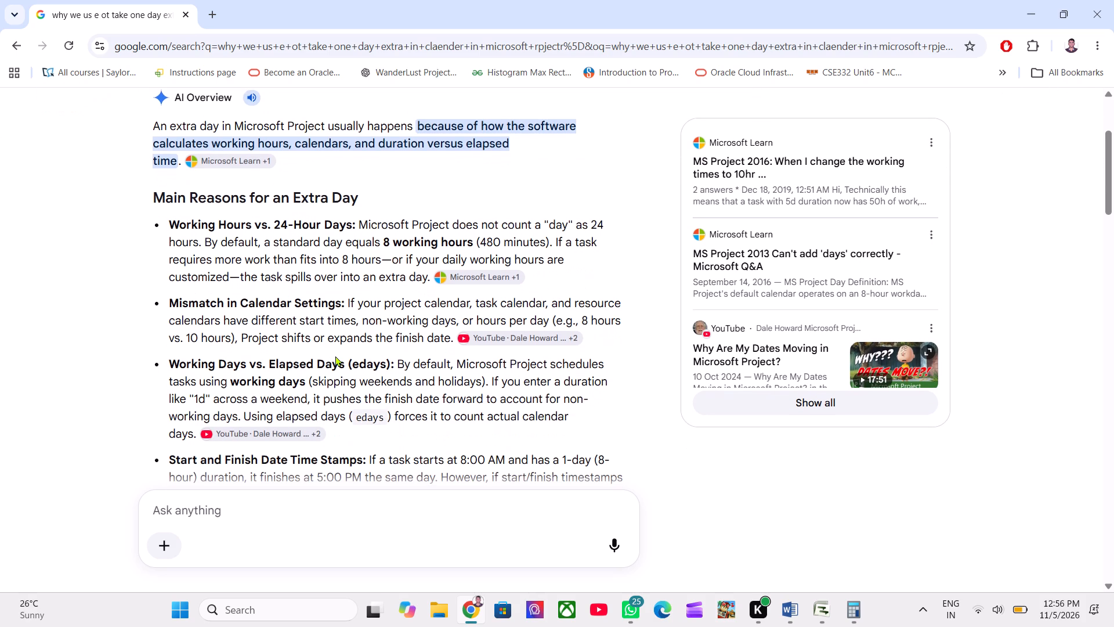
{"action": "scroll", "coordinate": [335, 356], "scroll_direction": "down", "scroll_amount": 2}
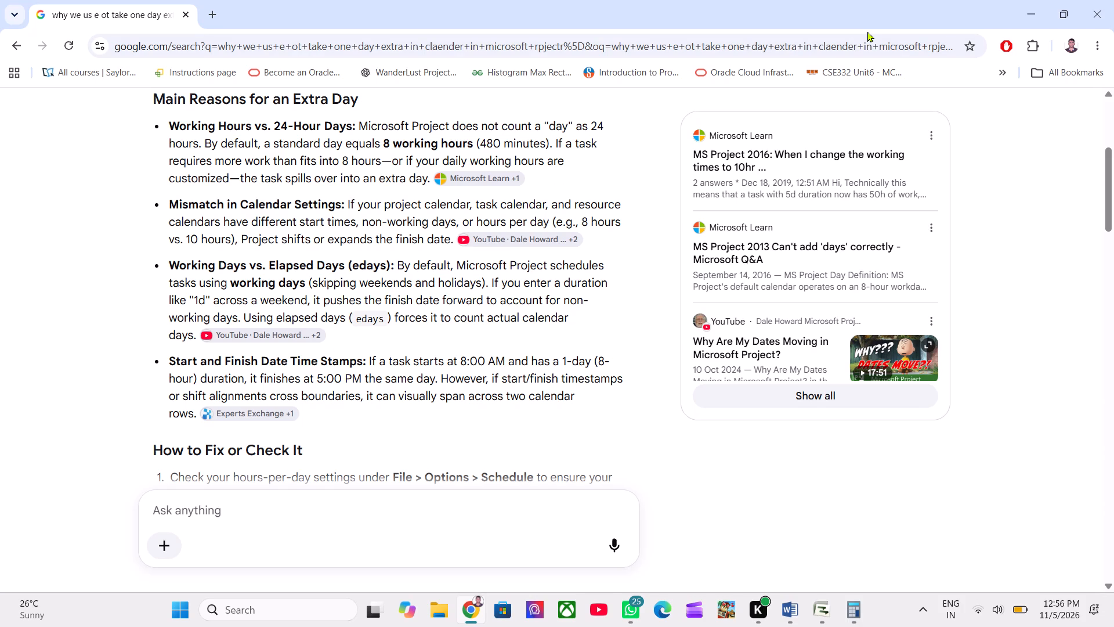
{"action": "left_click", "coordinate": [1083, 0]}
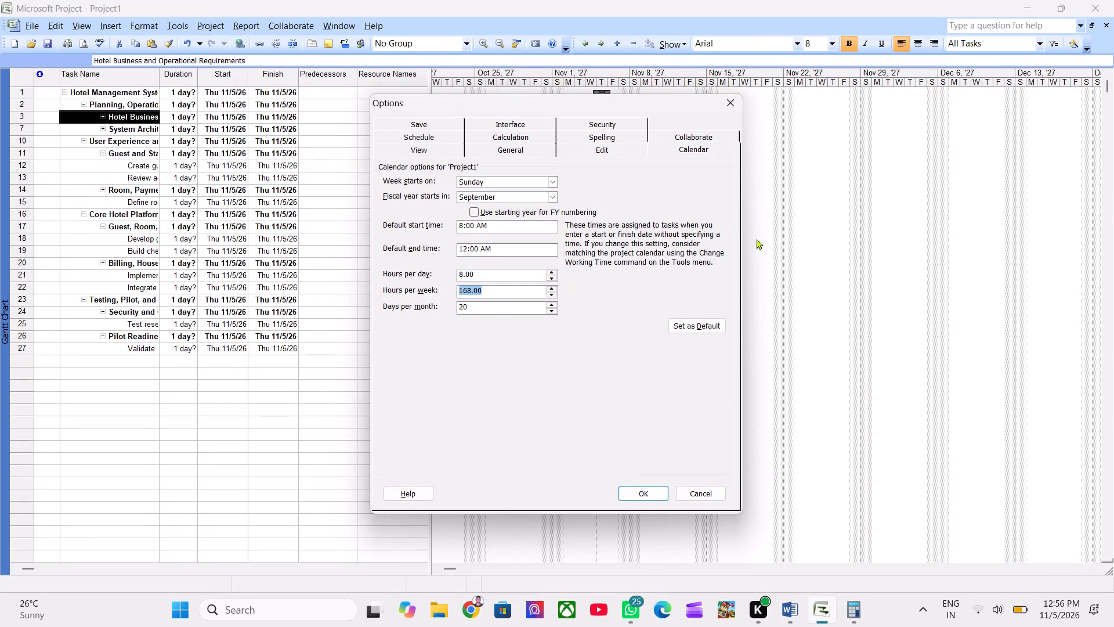
Dismiss the project's Calendar options without applying any changes.
{"action": "key", "text": "ctrl+shift+t"}
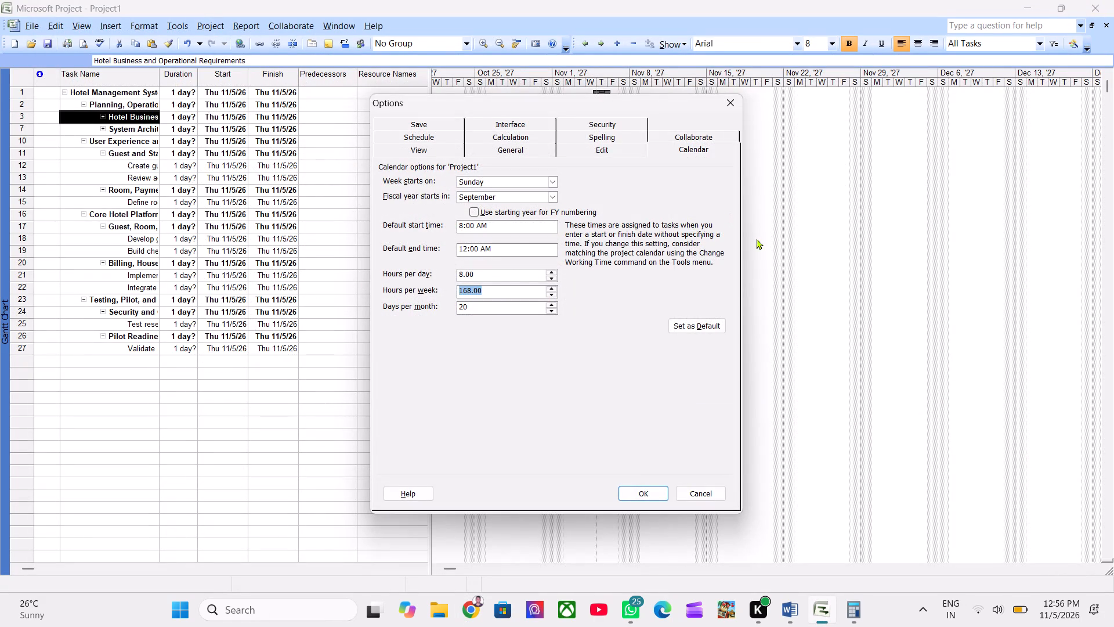
{"action": "left_click", "coordinate": [757, 239]}
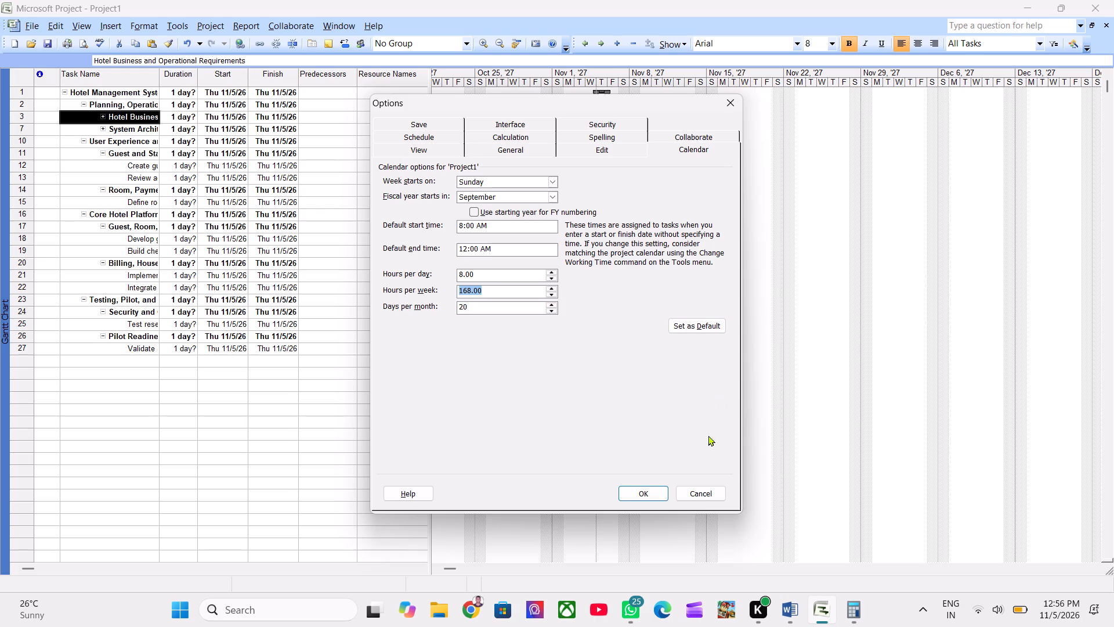
{"action": "left_click", "coordinate": [700, 500]}
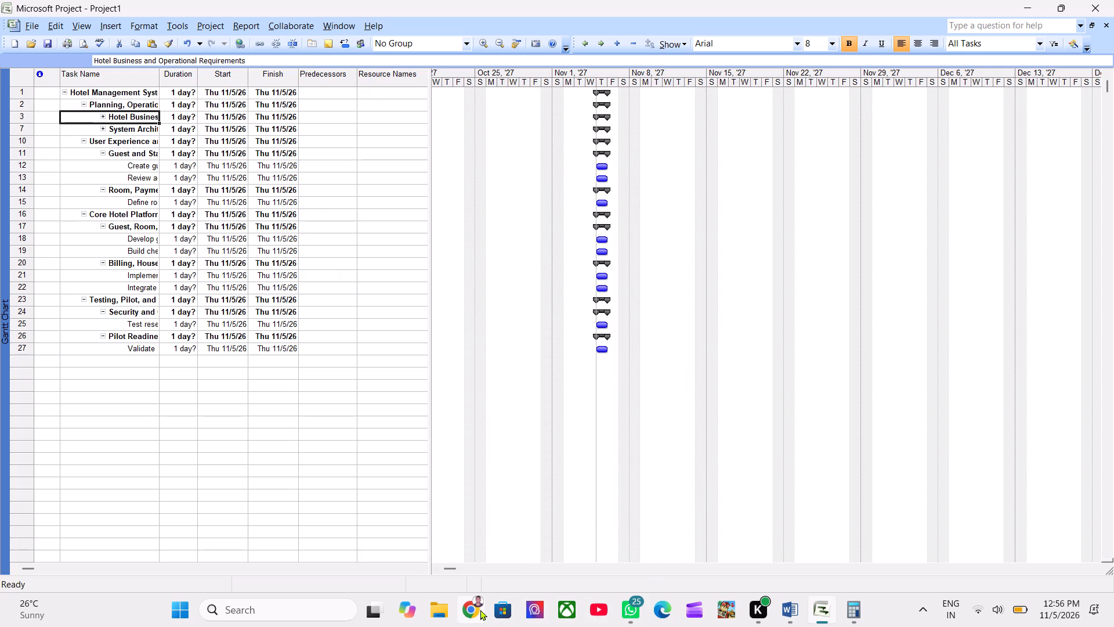
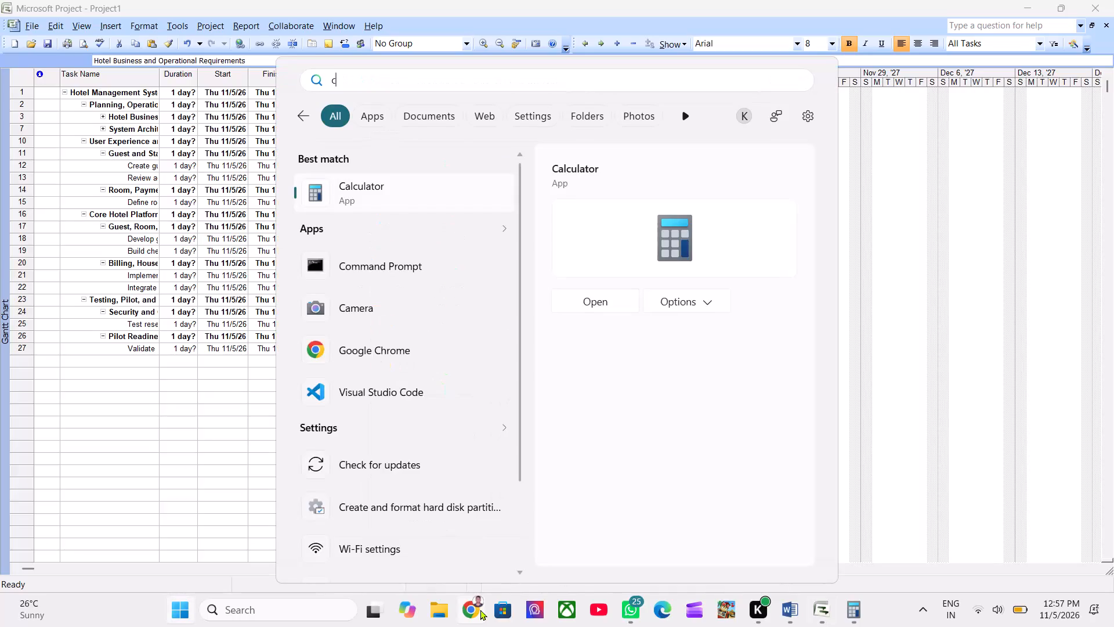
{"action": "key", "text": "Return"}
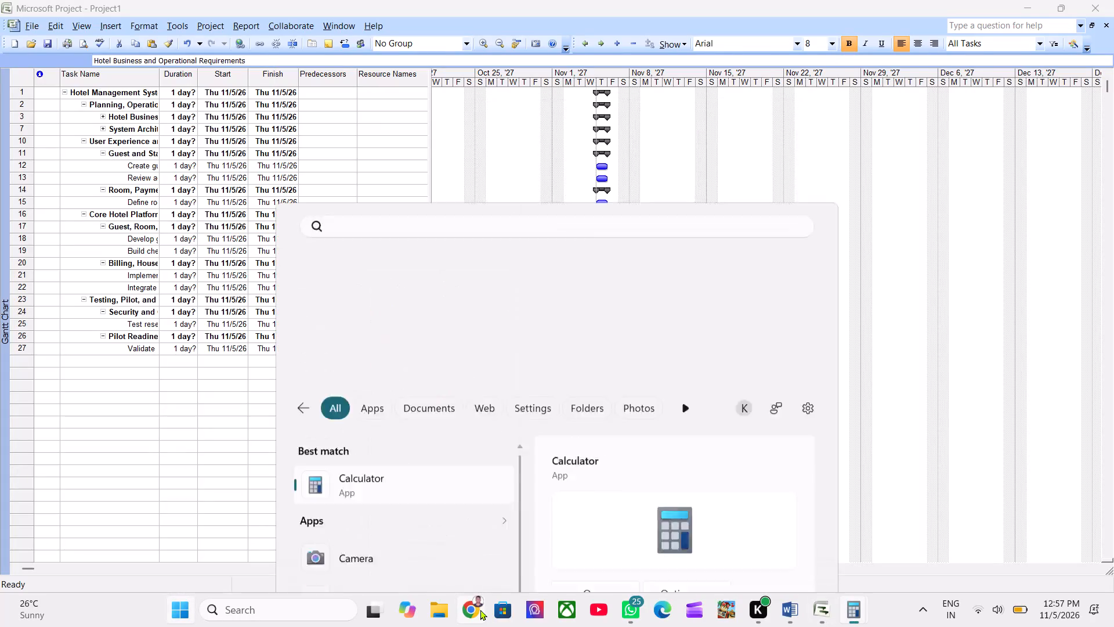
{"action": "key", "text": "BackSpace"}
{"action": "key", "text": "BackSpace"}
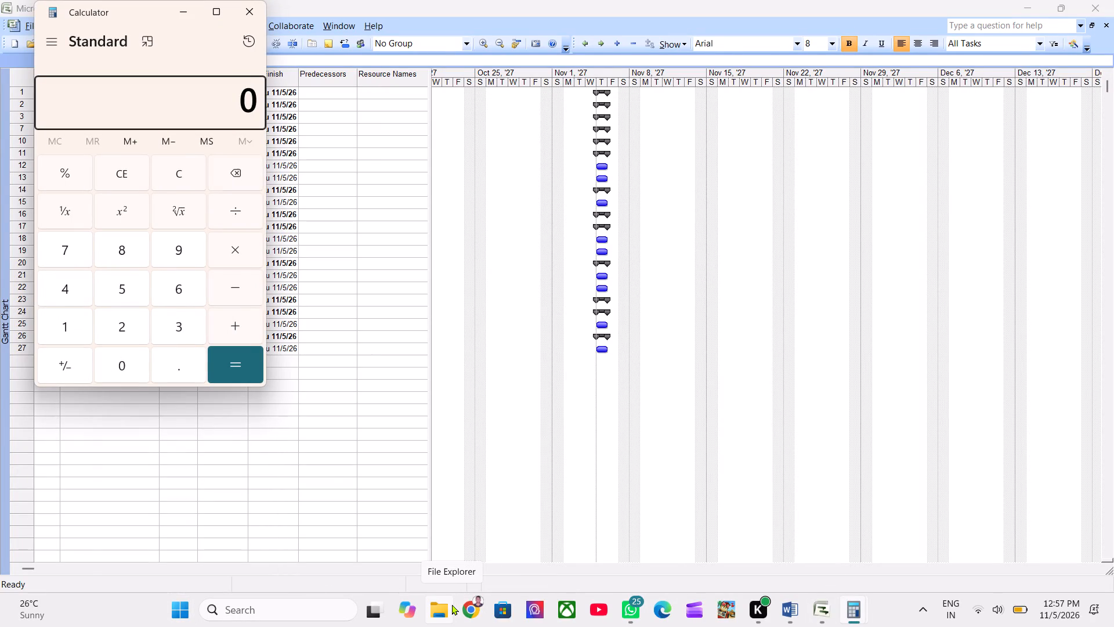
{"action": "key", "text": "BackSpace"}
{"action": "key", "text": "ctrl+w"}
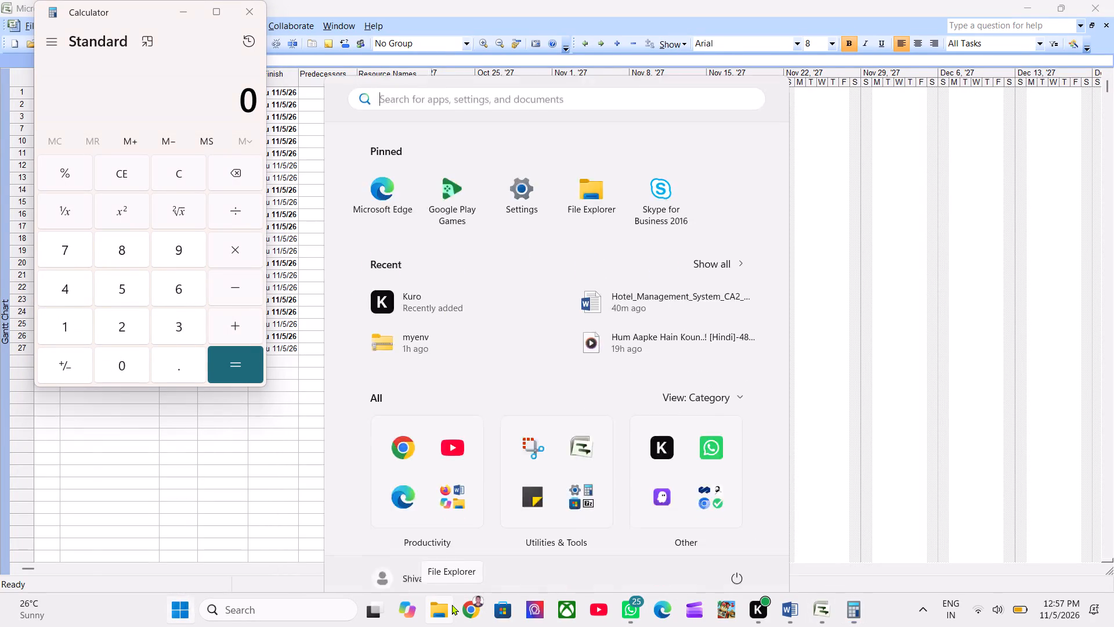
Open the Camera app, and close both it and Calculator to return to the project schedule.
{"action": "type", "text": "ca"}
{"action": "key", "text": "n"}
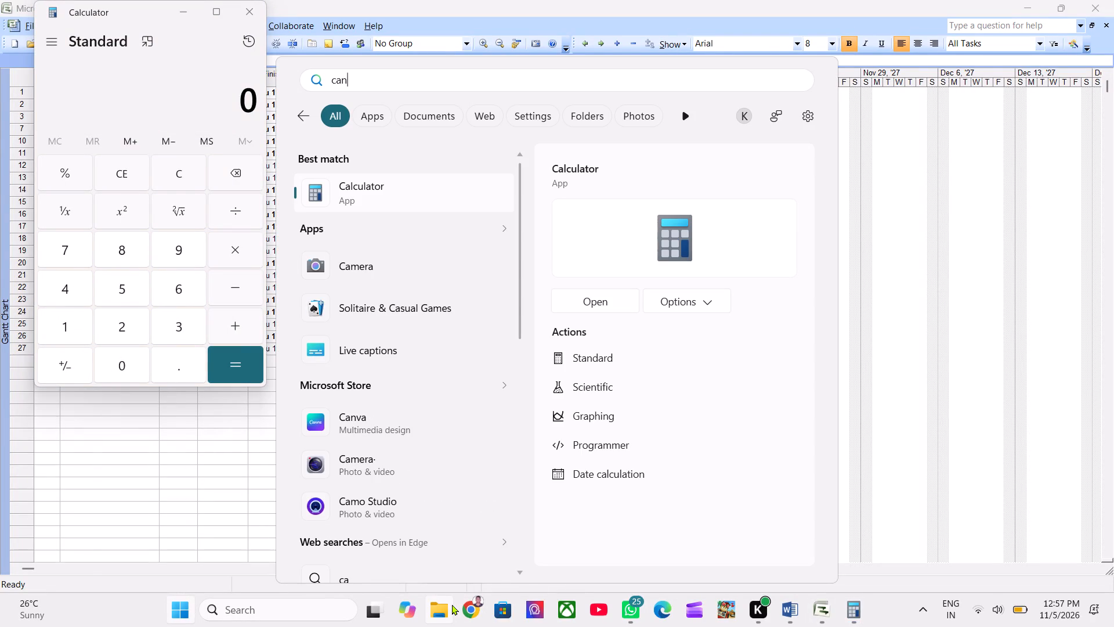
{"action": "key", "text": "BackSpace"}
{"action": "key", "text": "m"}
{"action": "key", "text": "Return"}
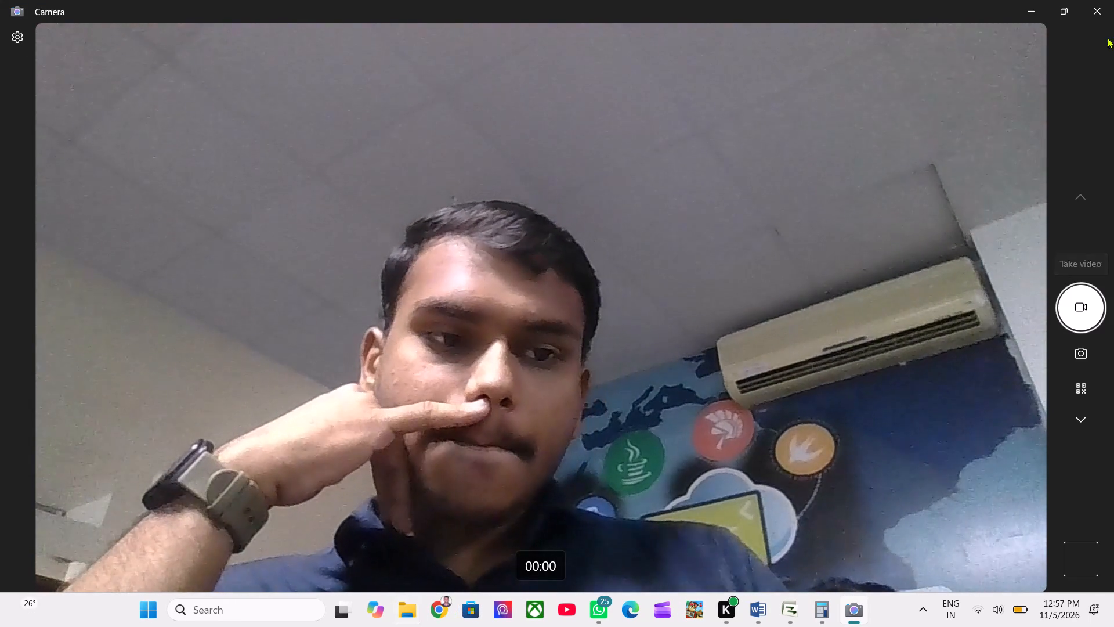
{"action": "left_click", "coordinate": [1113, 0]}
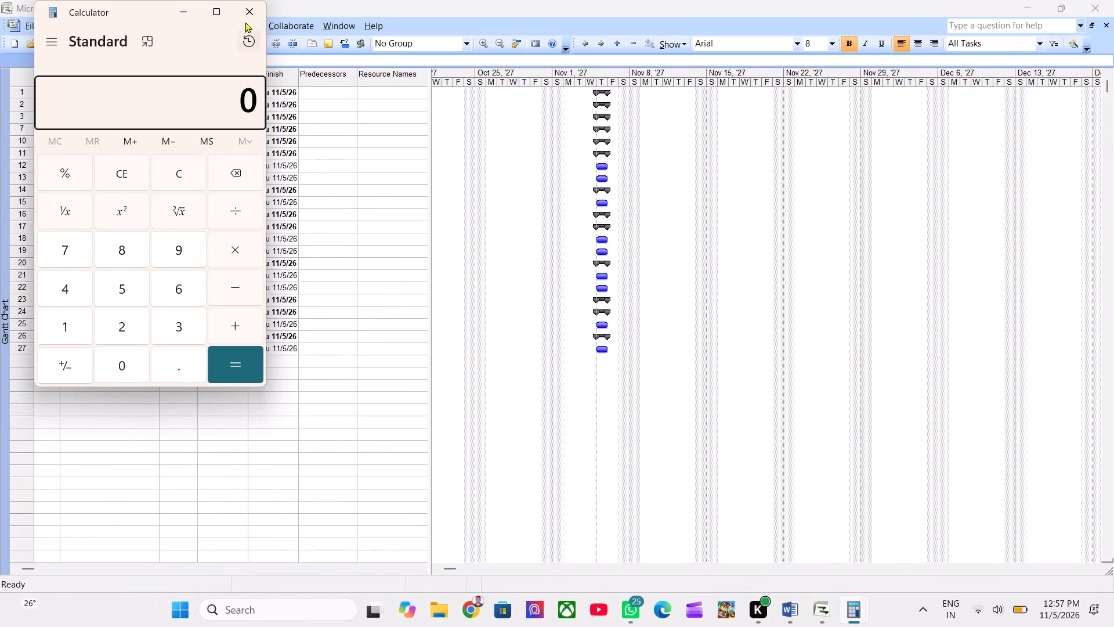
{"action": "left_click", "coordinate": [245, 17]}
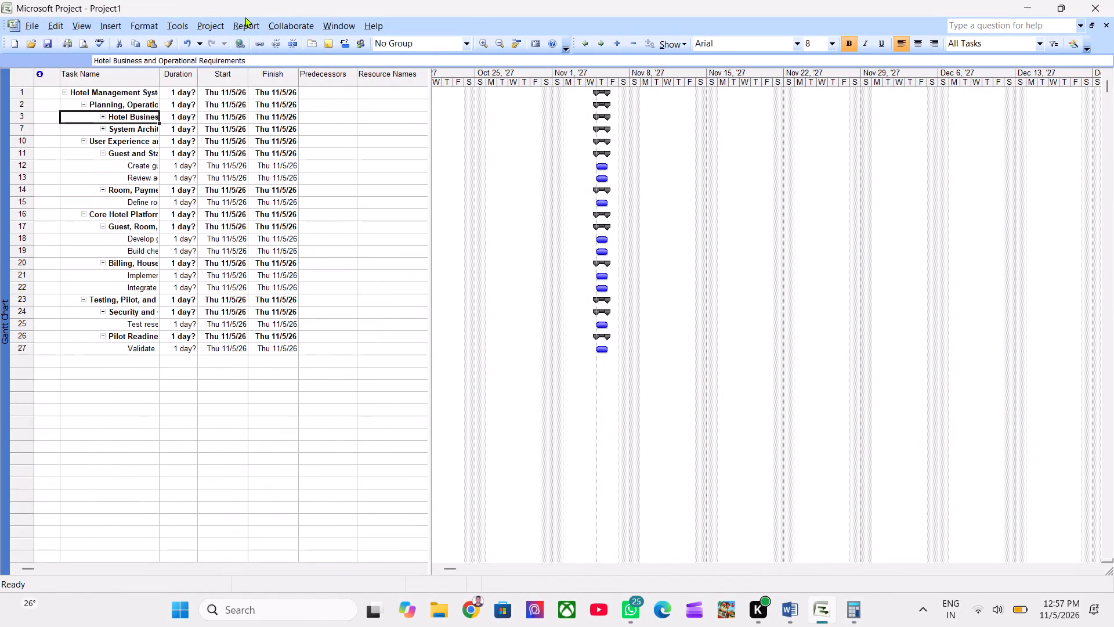
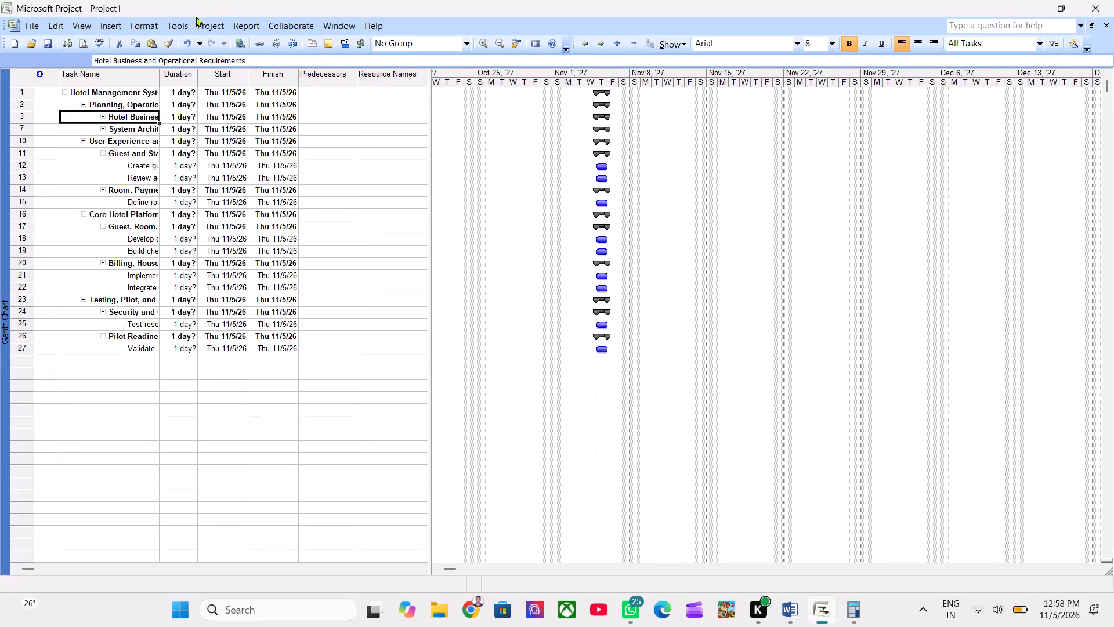
Set the project's calendar options to 30 days per month.
{"action": "left_click", "coordinate": [175, 34]}
{"action": "left_click_drag", "start_coordinate": [176, 23], "coordinate": [235, 316]}
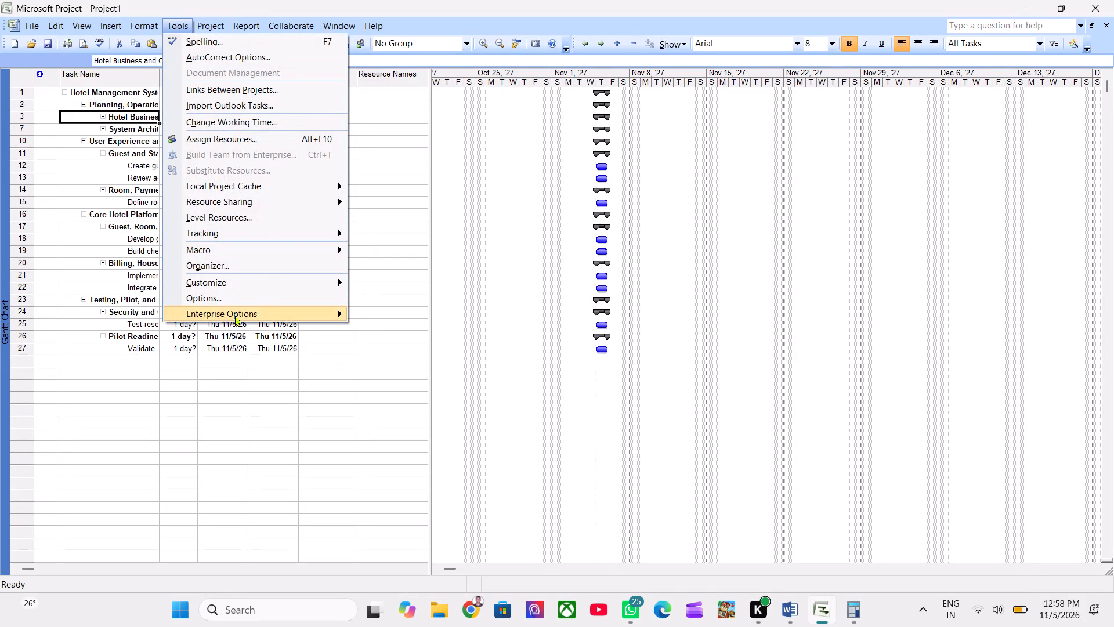
{"action": "left_click_drag", "start_coordinate": [235, 316], "coordinate": [244, 302]}
{"action": "left_click", "coordinate": [244, 302]}
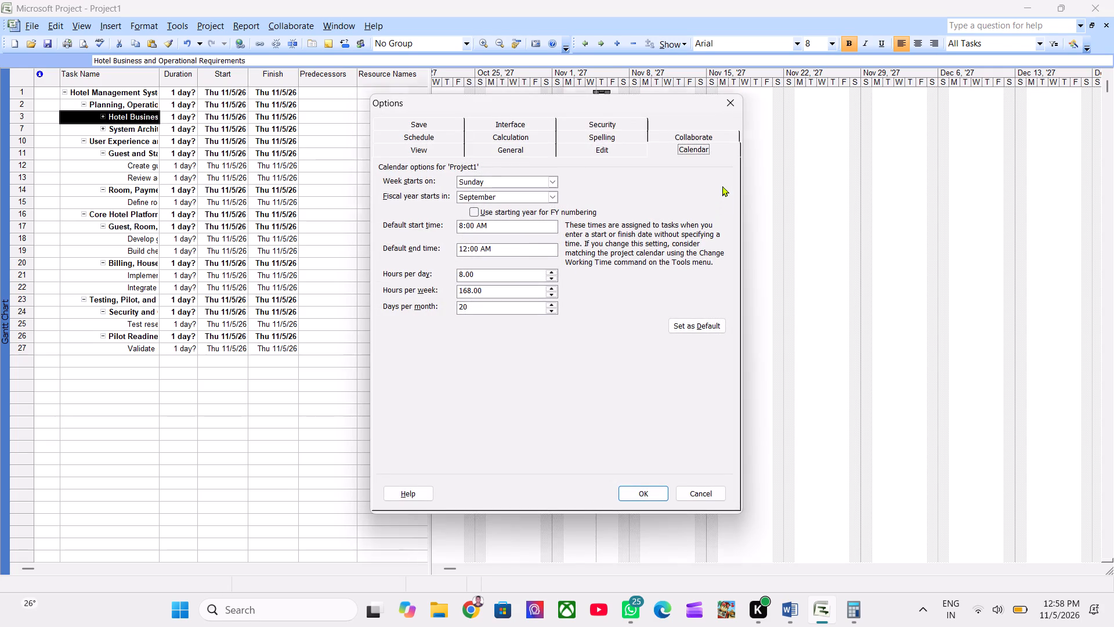
{"action": "left_click", "coordinate": [685, 150]}
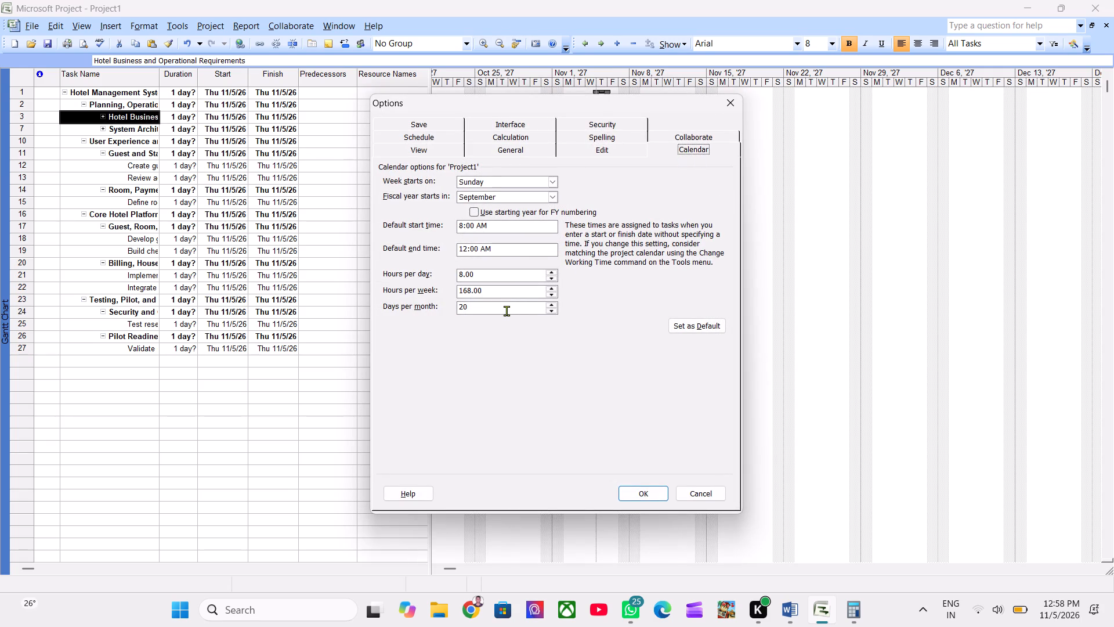
{"action": "left_click", "coordinate": [507, 311]}
{"action": "key", "text": "BackSpace"}
{"action": "key", "text": "BackSpace"}
{"action": "type", "text": "39"}
{"action": "key", "text": "BackSpace"}
{"action": "key", "text": "0"}
Set the hours per week to 148 in the calendar options.
{"action": "left_click", "coordinate": [495, 297]}
{"action": "key", "text": "BackSpace"}
{"action": "key", "text": "BackSpace"}
{"action": "key", "text": "BackSpace"}
{"action": "type", "text": "48"}
{"action": "key", "text": "BackSpace"}
{"action": "key", "text": "BackSpace"}
{"action": "key", "text": "BackSpace"}
{"action": "key", "text": "BackSpace"}
{"action": "type", "text": "48"}
Set the hours per day to 16 and apply the calendar options.
{"action": "left_click", "coordinate": [486, 275]}
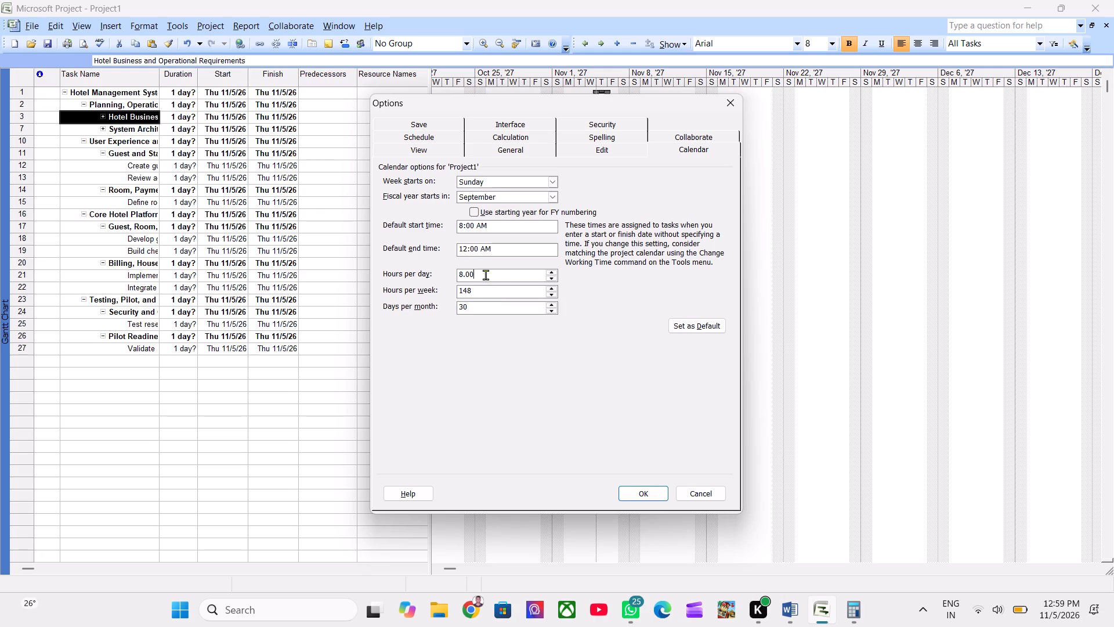
{"action": "key", "text": "BackSpace"}
{"action": "key", "text": "BackSpace"}
{"action": "key", "text": "BackSpace"}
{"action": "type", "text": "16"}
{"action": "key", "text": "BackSpace"}
{"action": "key", "text": "BackSpace"}
{"action": "key", "text": "BackSpace"}
{"action": "key", "text": "BackSpace"}
{"action": "type", "text": "16"}
{"action": "left_click", "coordinate": [653, 494]}
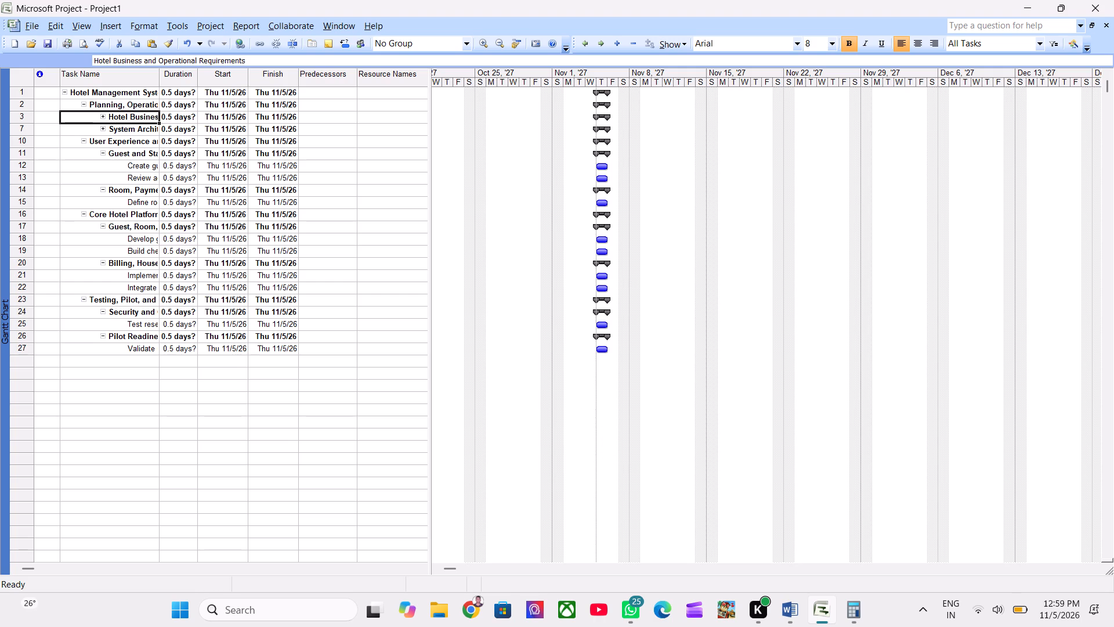
Expand the Hotel Business and Operational Requirements summary task to show its subtasks.
{"action": "left_click", "coordinate": [99, 118]}
{"action": "left_click", "coordinate": [140, 188]}
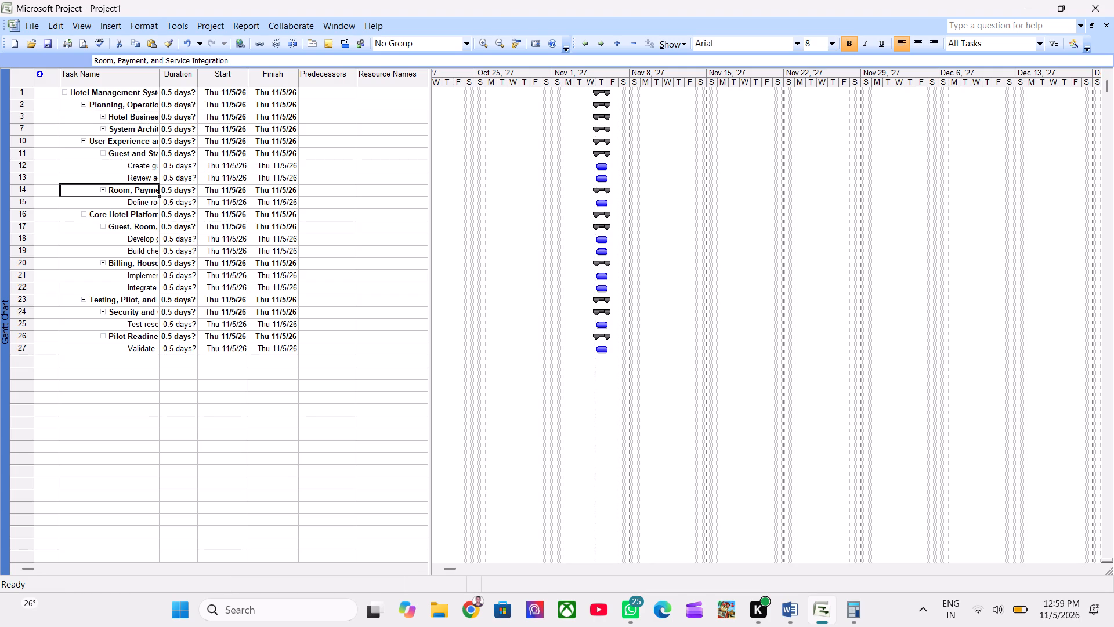
{"action": "left_click", "coordinate": [106, 120]}
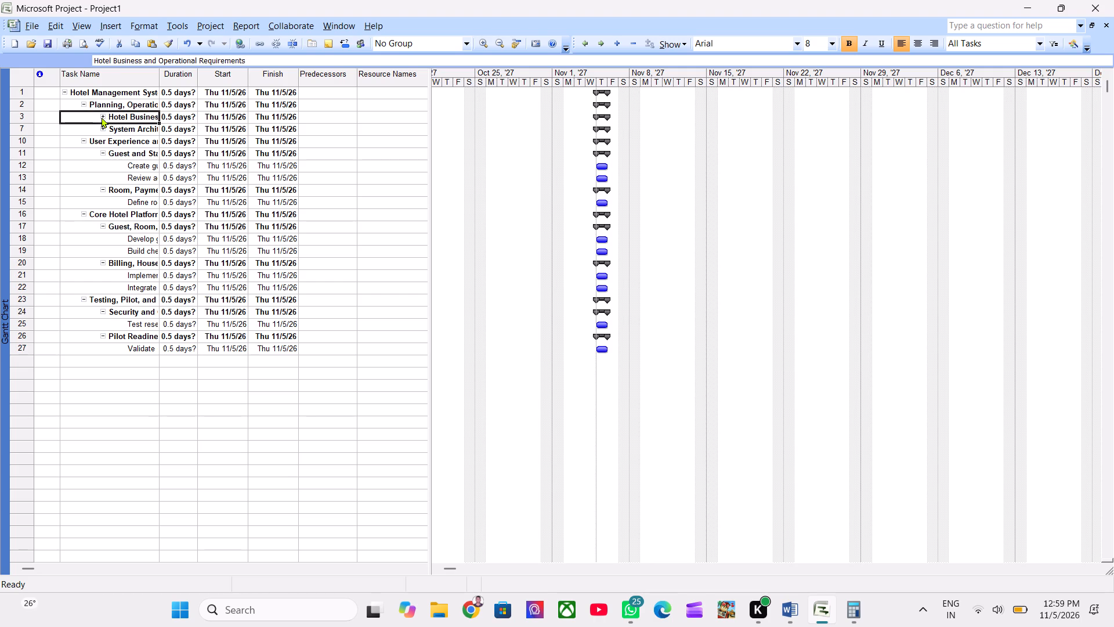
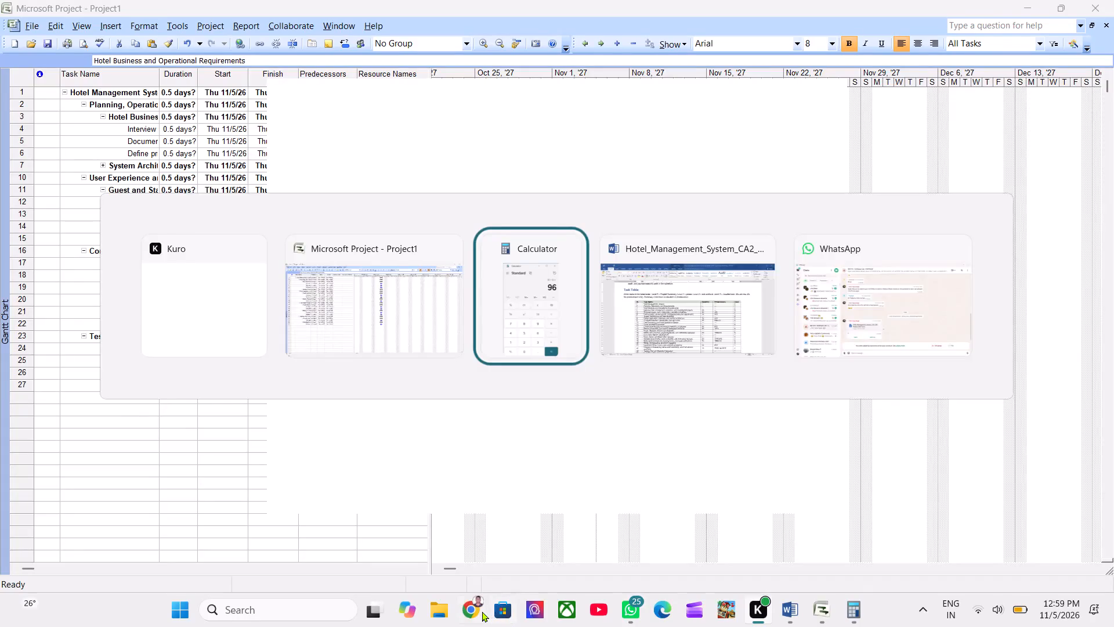
Switch to Google Chrome, search the web for a short definition of lead and lag time, and read the definitions.
{"action": "left_click", "coordinate": [482, 611]}
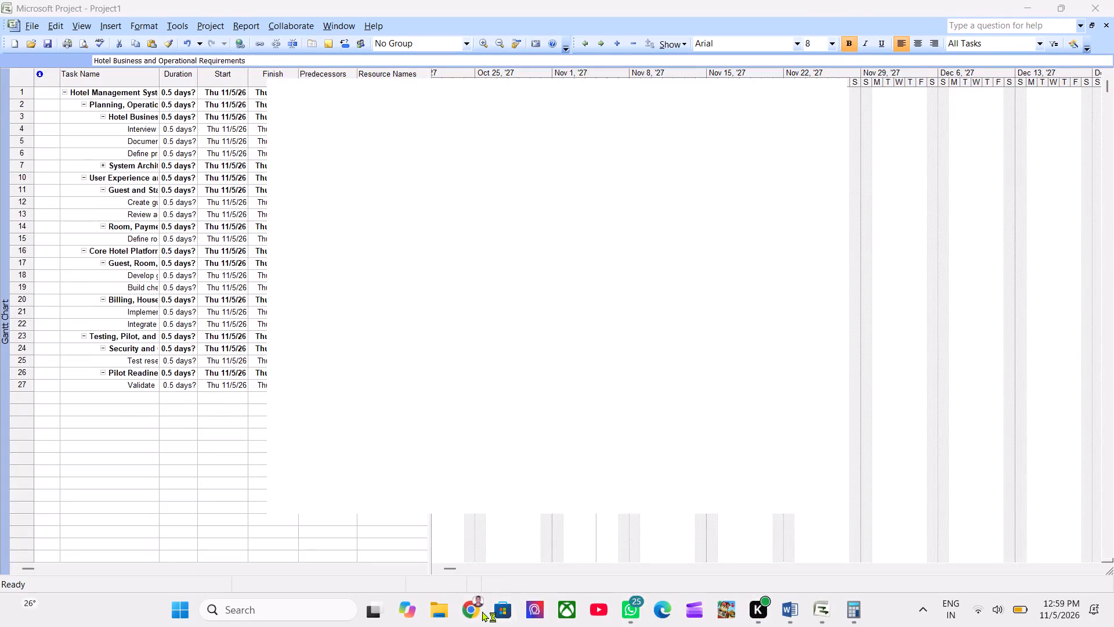
{"action": "left_click", "coordinate": [628, 345]}
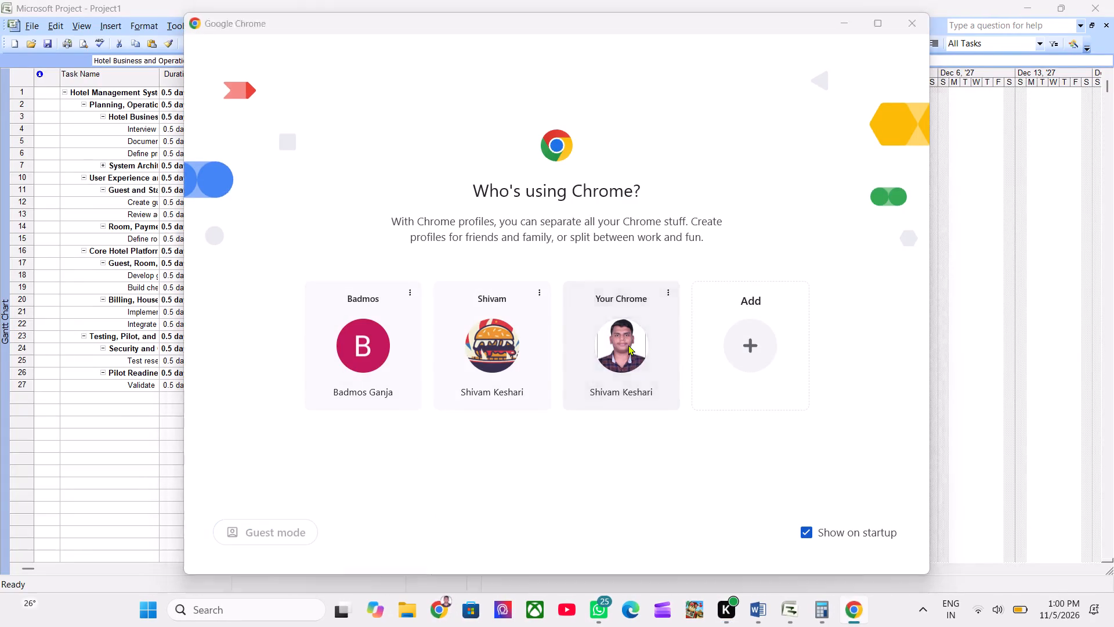
{"action": "type", "text": "short defination"}
{"action": "key", "text": "space"}
{"action": "type", "text": "of lead and le"}
{"action": "key", "text": "BackSpace"}
{"action": "type", "text": "ag time in"}
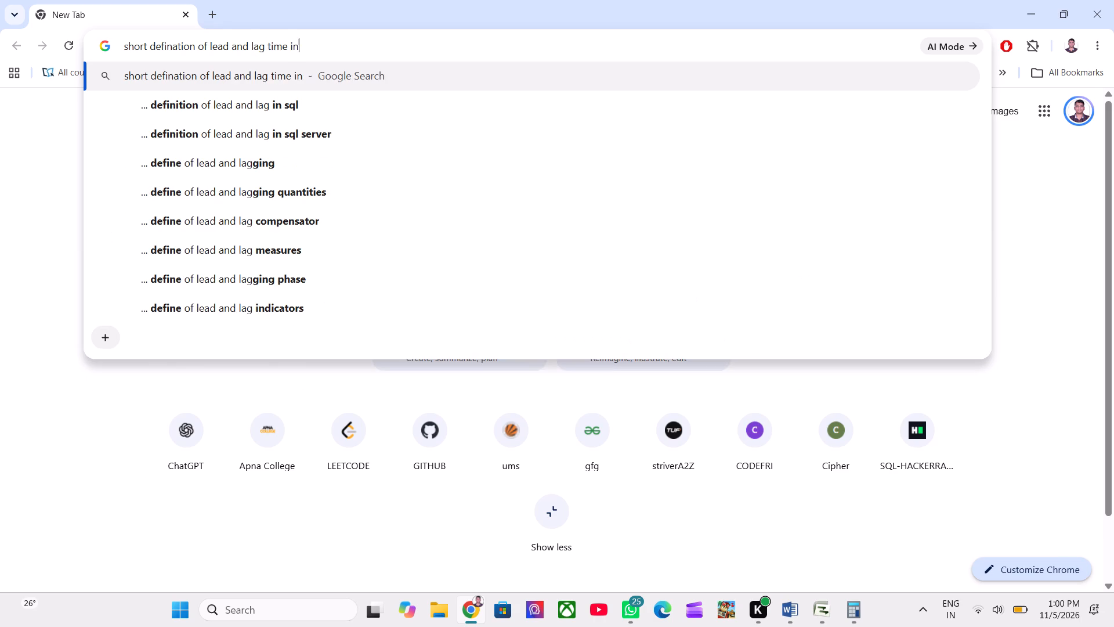
{"action": "key", "text": "Return"}
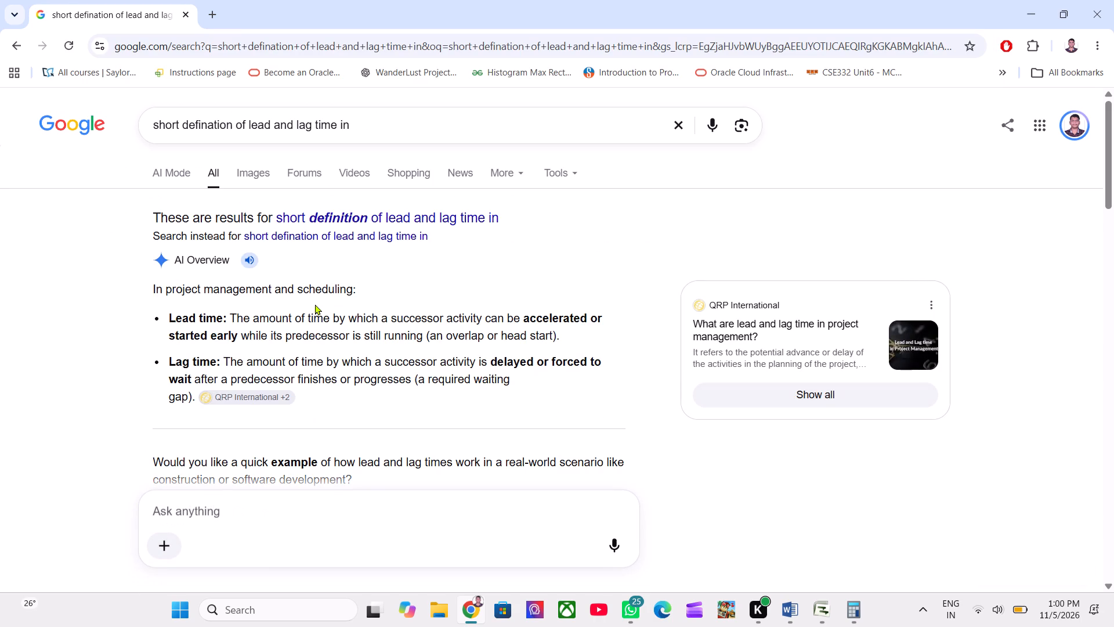
{"action": "left_click_drag", "start_coordinate": [312, 309], "coordinate": [423, 312]}
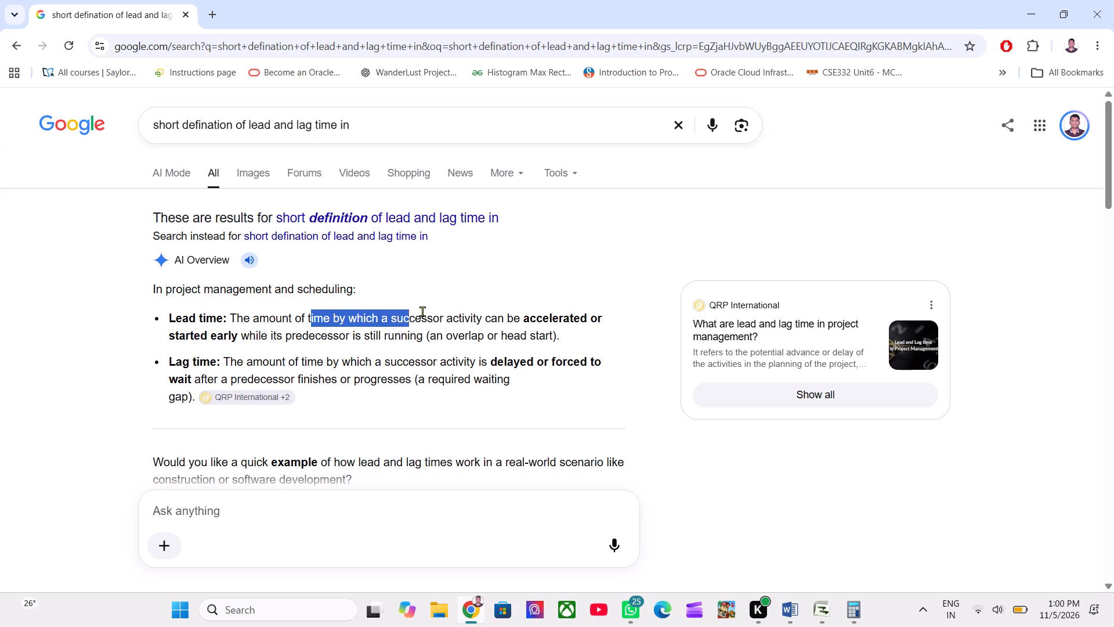
{"action": "left_click_drag", "start_coordinate": [423, 312], "coordinate": [506, 311]}
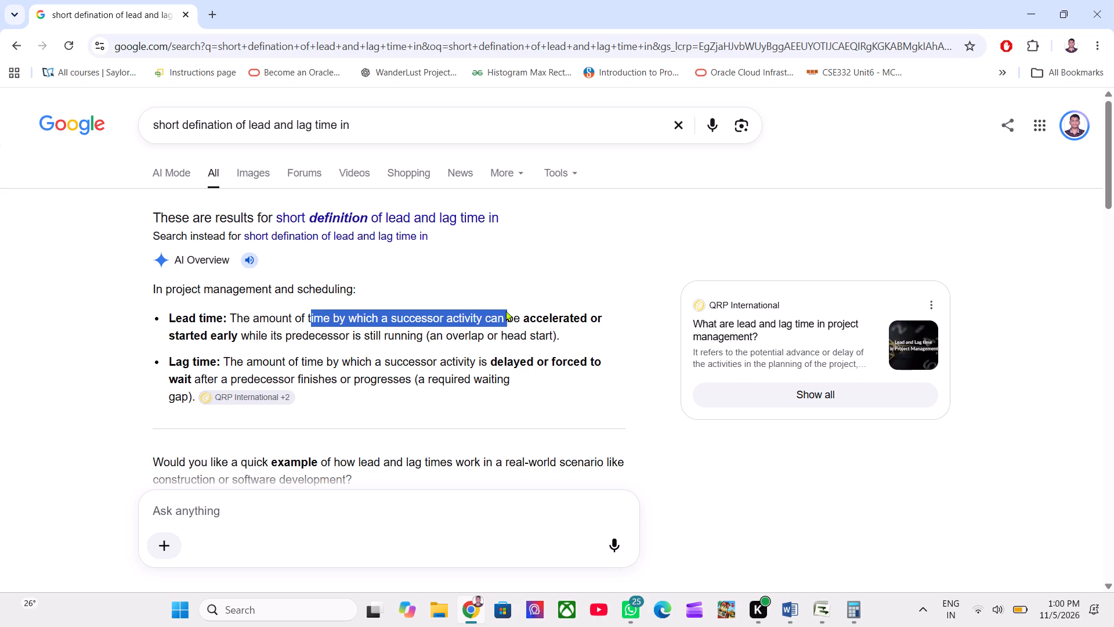
{"action": "left_click", "coordinate": [506, 311]}
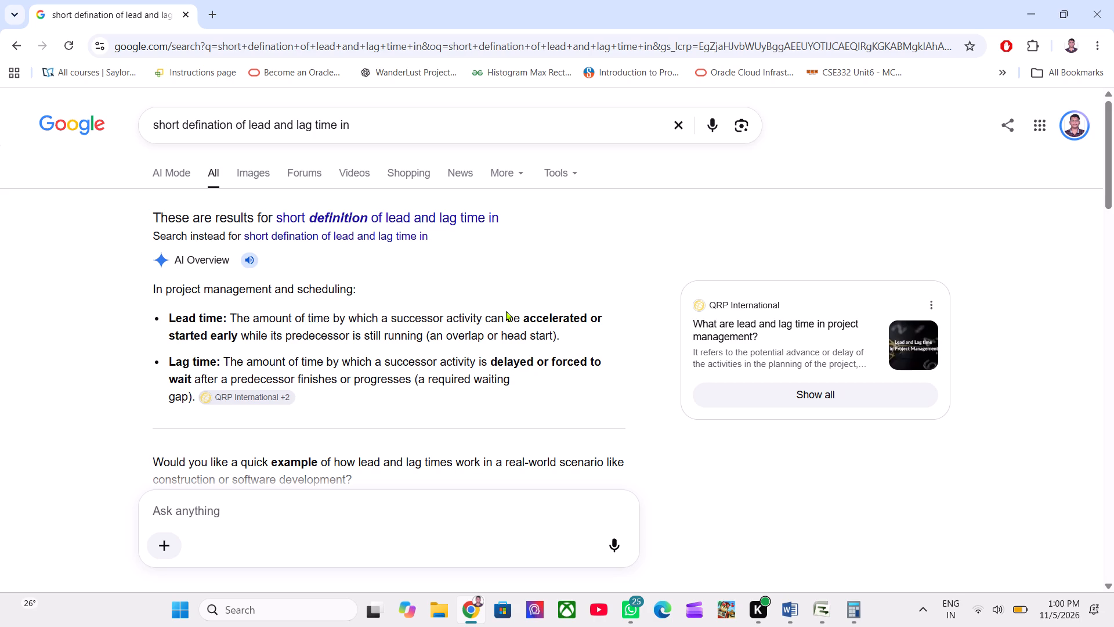
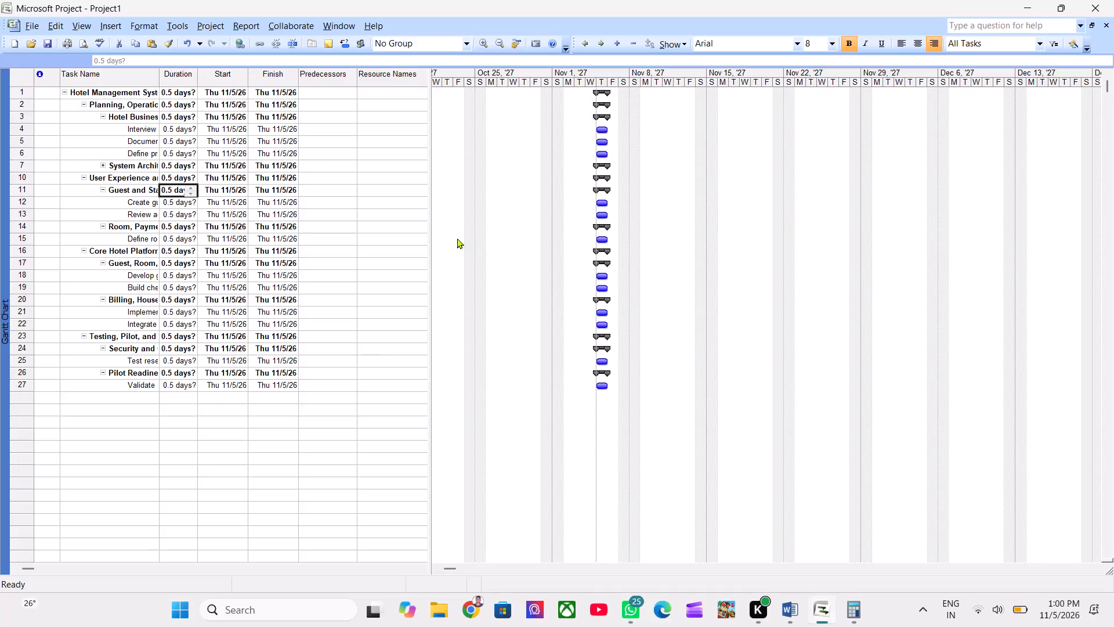
Switch to Notepad and clear all the existing code from the open db.sql file.
{"action": "type", "text": "note"}
{"action": "key", "text": "Return"}
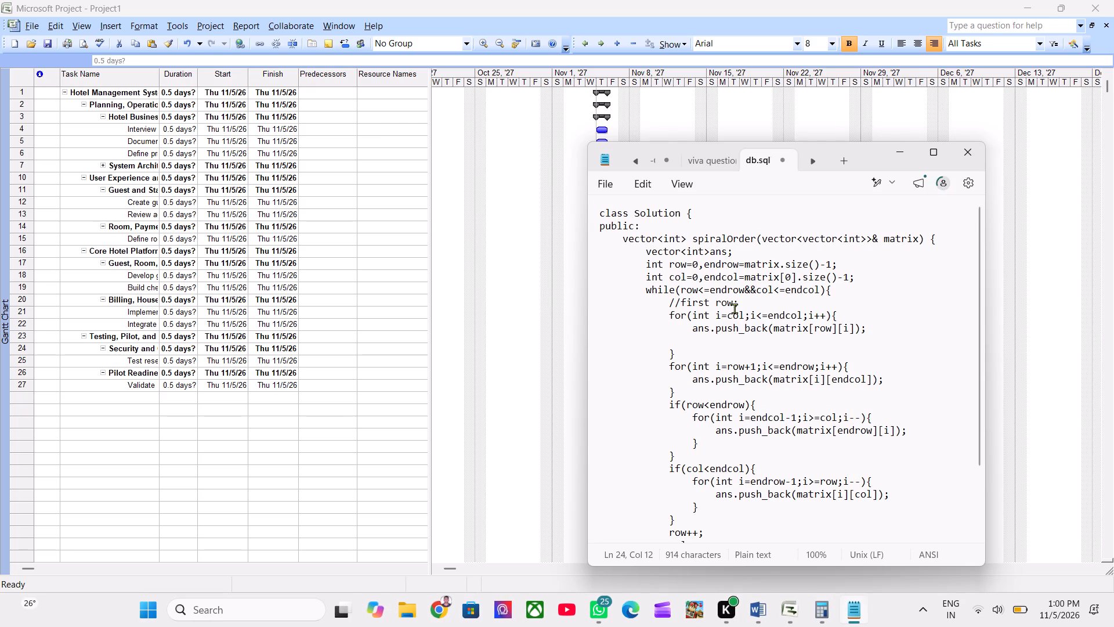
{"action": "left_click", "coordinate": [769, 327], "text": "ctrl"}
{"action": "key", "text": "ctrl+a"}
{"action": "key", "text": "BackSpace"}
Write the question "what is resource claender and task calender" as the first line of the emptied note and start a new line.
{"action": "type", "text": "what is resource claender and"}
{"action": "key", "text": "space"}
{"action": "key", "text": "s"}
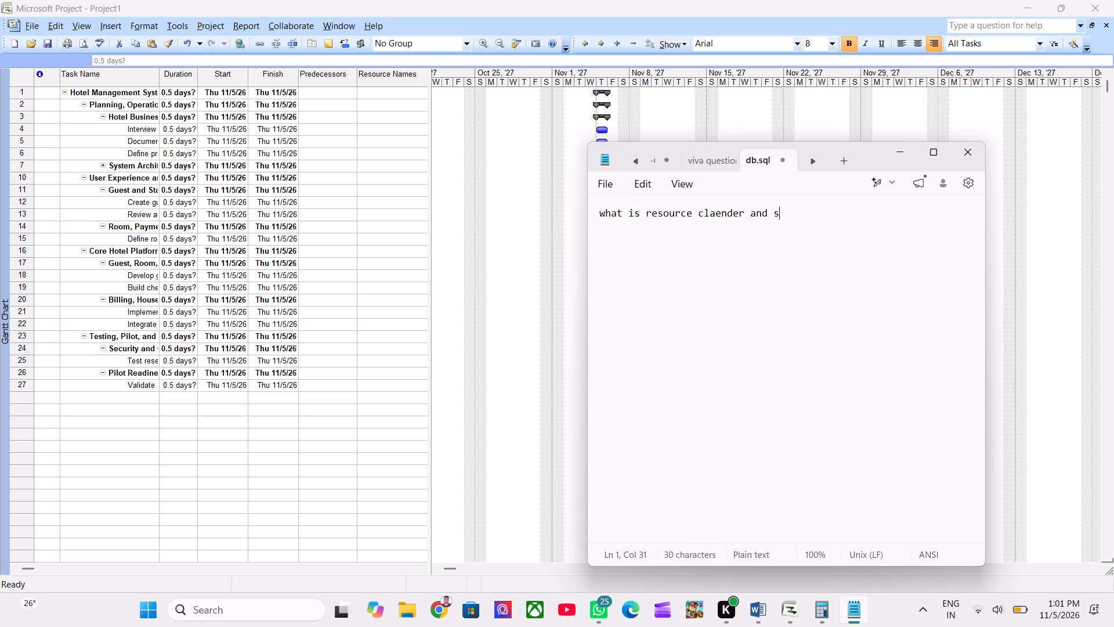
{"action": "key", "text": "BackSpace"}
{"action": "key", "text": "BackSpace"}
{"action": "type", "text": "taks"}
{"action": "key", "text": "space"}
{"action": "key", "text": "BackSpace"}
{"action": "key", "text": "BackSpace"}
{"action": "key", "text": "BackSpace"}
{"action": "key", "text": "BackSpace"}
{"action": "key", "text": "BackSpace"}
{"action": "key", "text": "space"}
{"action": "type", "text": "task calender"}
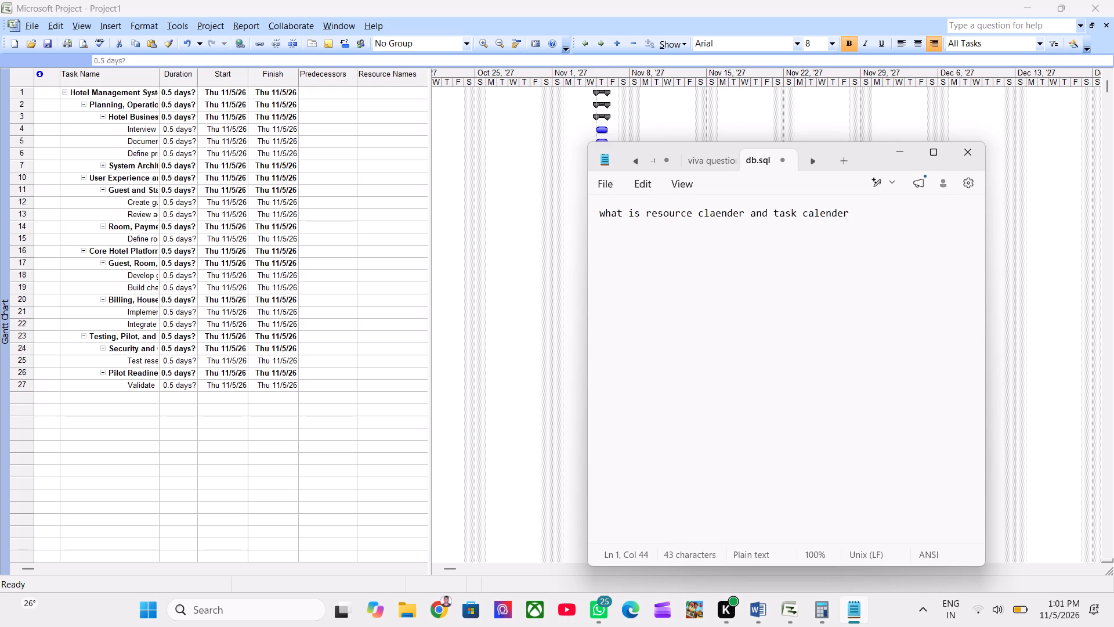
{"action": "key", "text": "Return"}
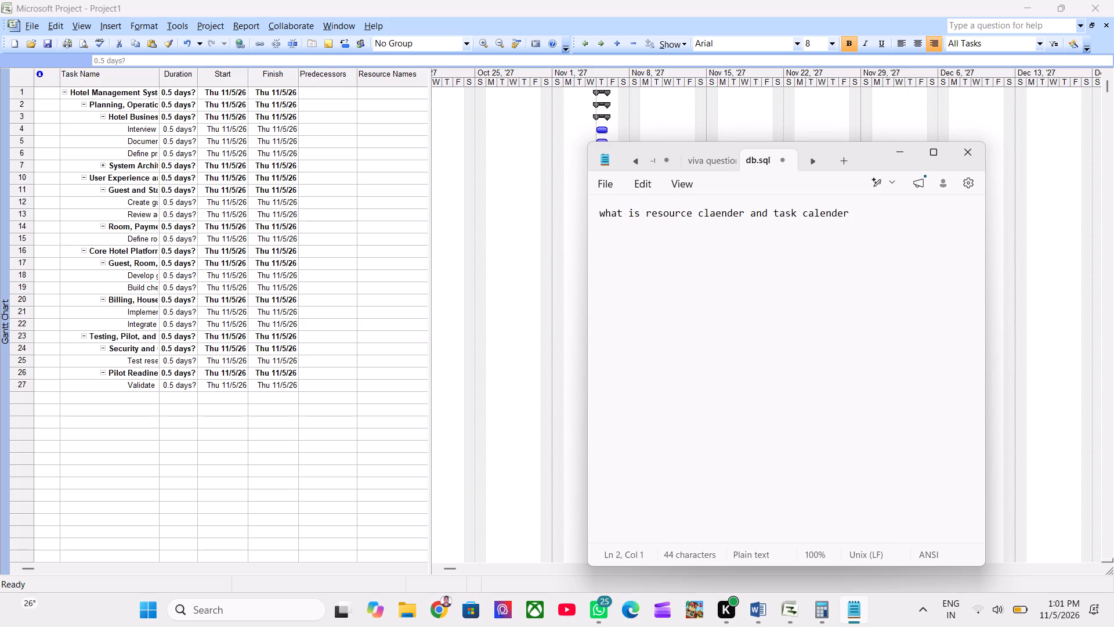
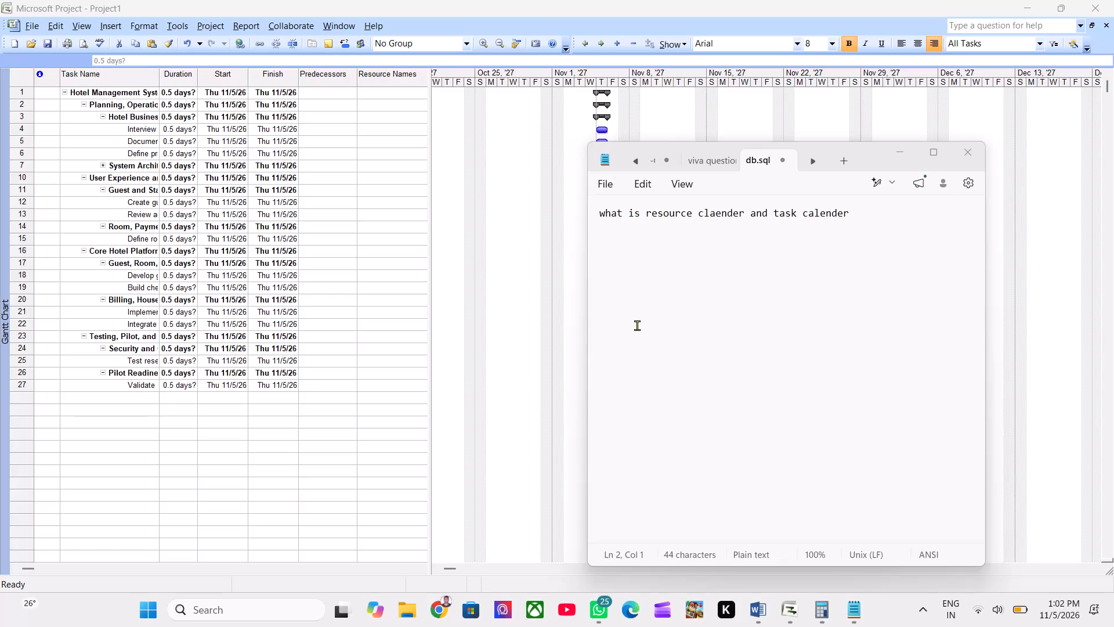
Switch to Google Chrome with the personal profile and open instagram.com.
{"action": "key", "text": "alt+Tab"}
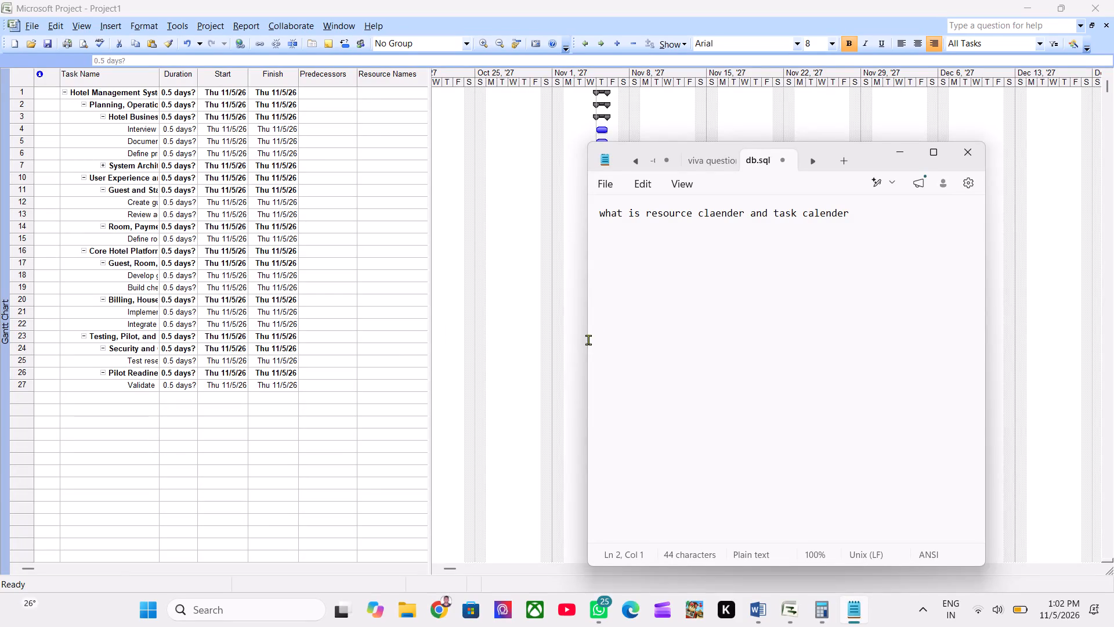
{"action": "key", "text": "alt+Tab"}
{"action": "key", "text": "alt+Tab"}
{"action": "key", "text": "alt+Tab"}
{"action": "key", "text": "alt+Tab"}
{"action": "key", "text": "alt+Tab"}
{"action": "key", "text": "alt+Tab"}
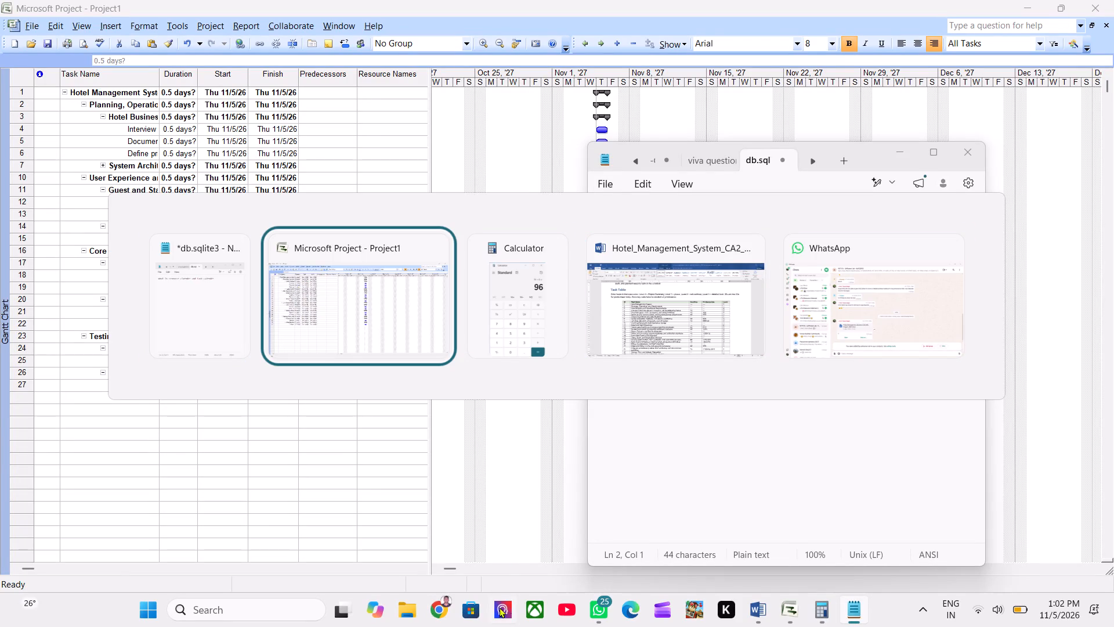
{"action": "left_click", "coordinate": [437, 611]}
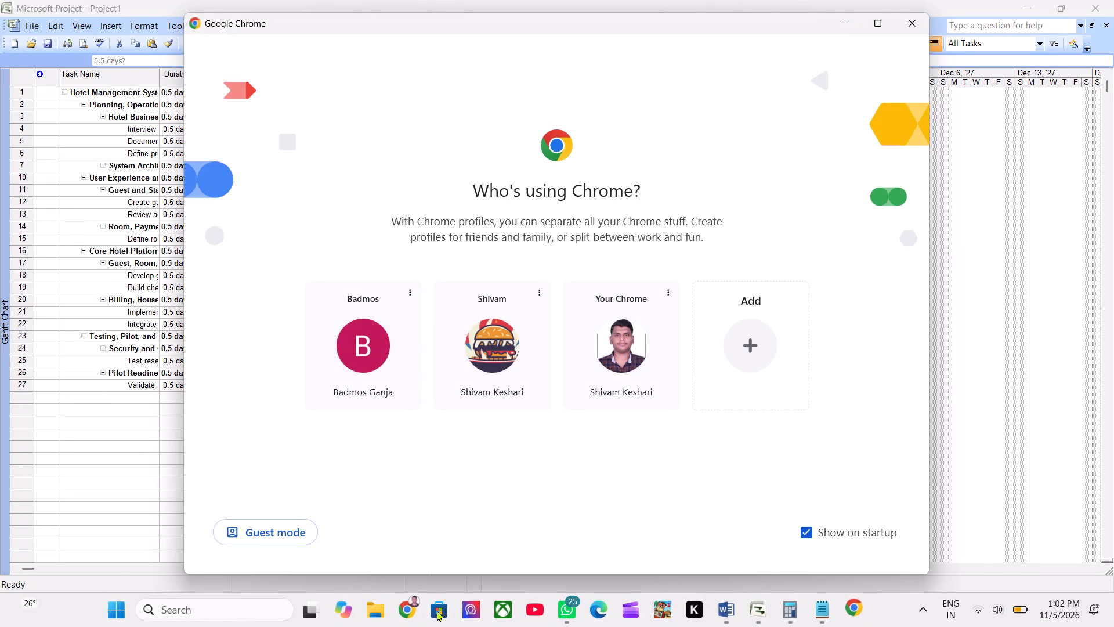
{"action": "left_click", "coordinate": [634, 390]}
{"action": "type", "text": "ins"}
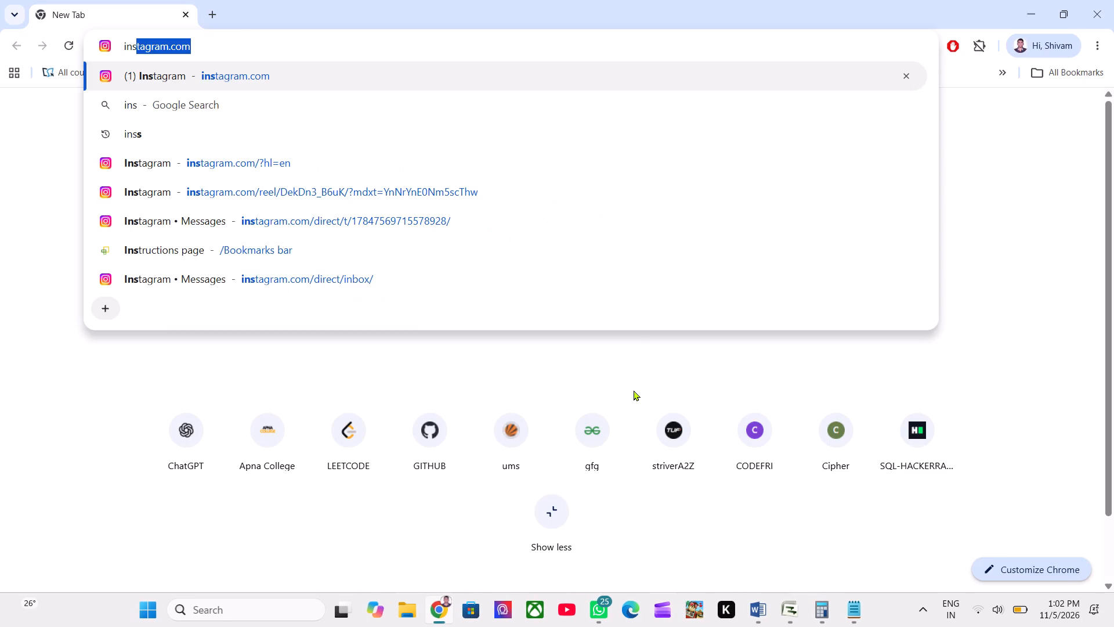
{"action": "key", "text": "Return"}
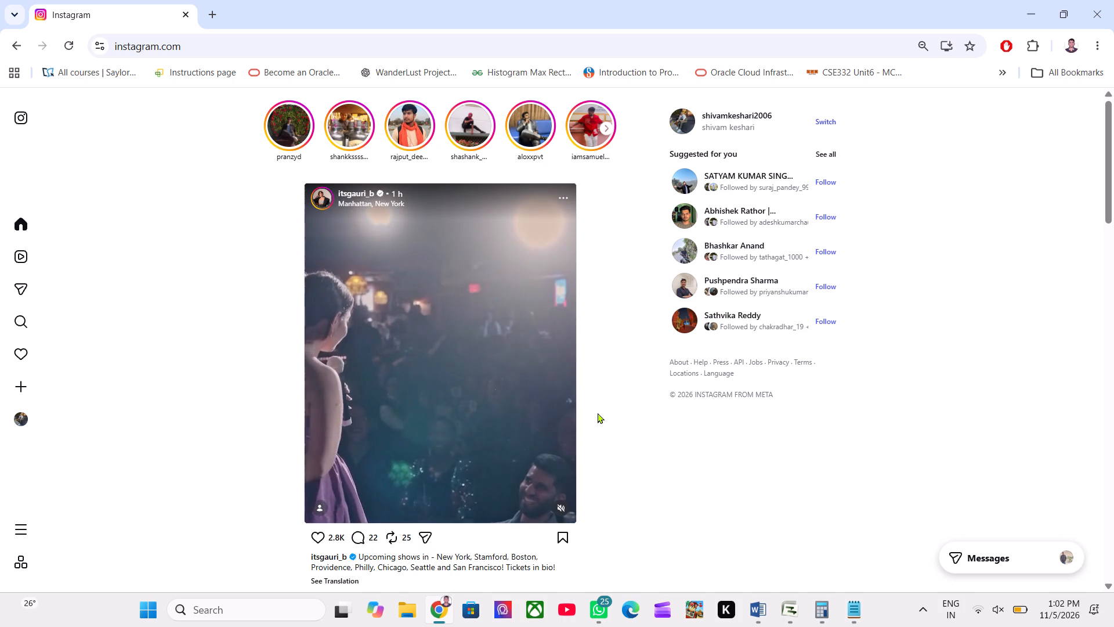
{"action": "left_click", "coordinate": [311, 534]}
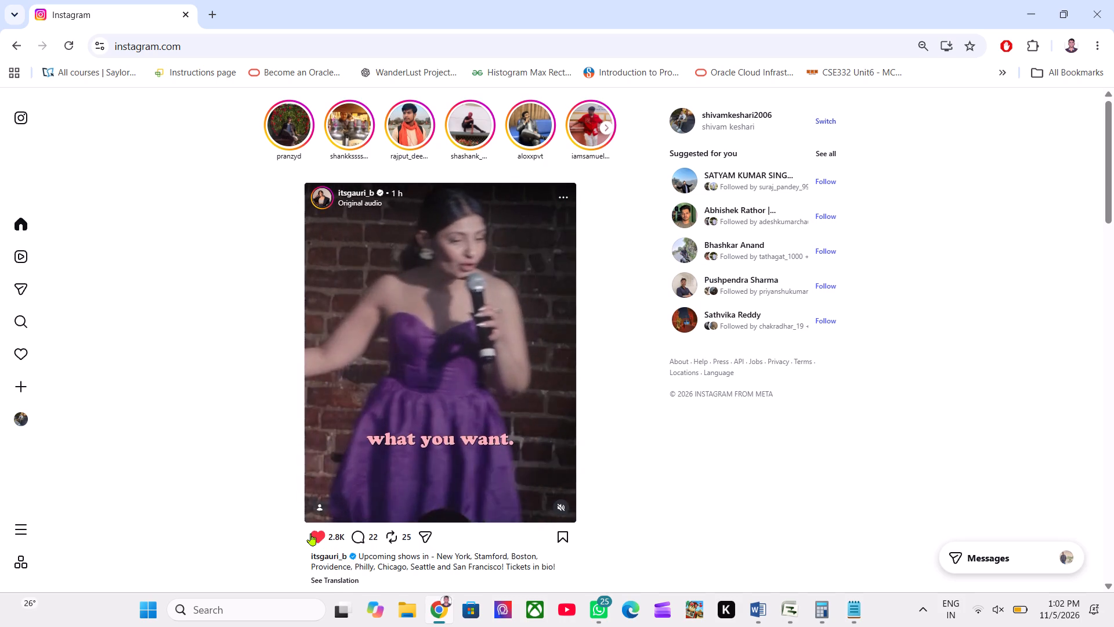
Like the Indiatrending post about China's nuclear weapon warning to Israel, further down the feed.
{"action": "scroll", "coordinate": [311, 534], "scroll_direction": "down", "scroll_amount": 1}
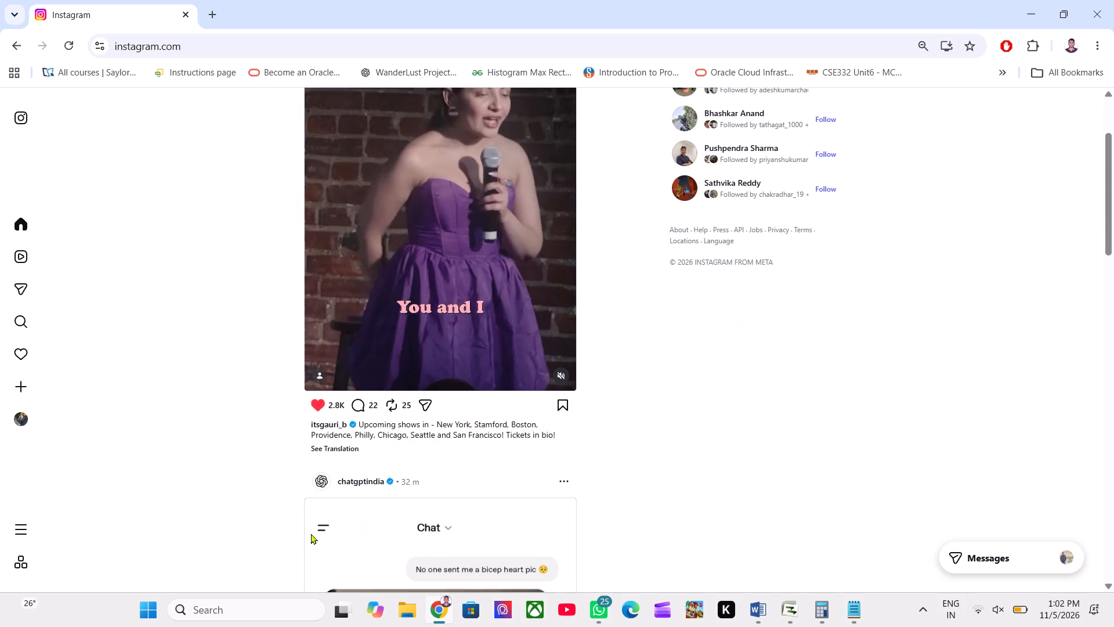
{"action": "scroll", "coordinate": [311, 534], "scroll_direction": "down", "scroll_amount": 2}
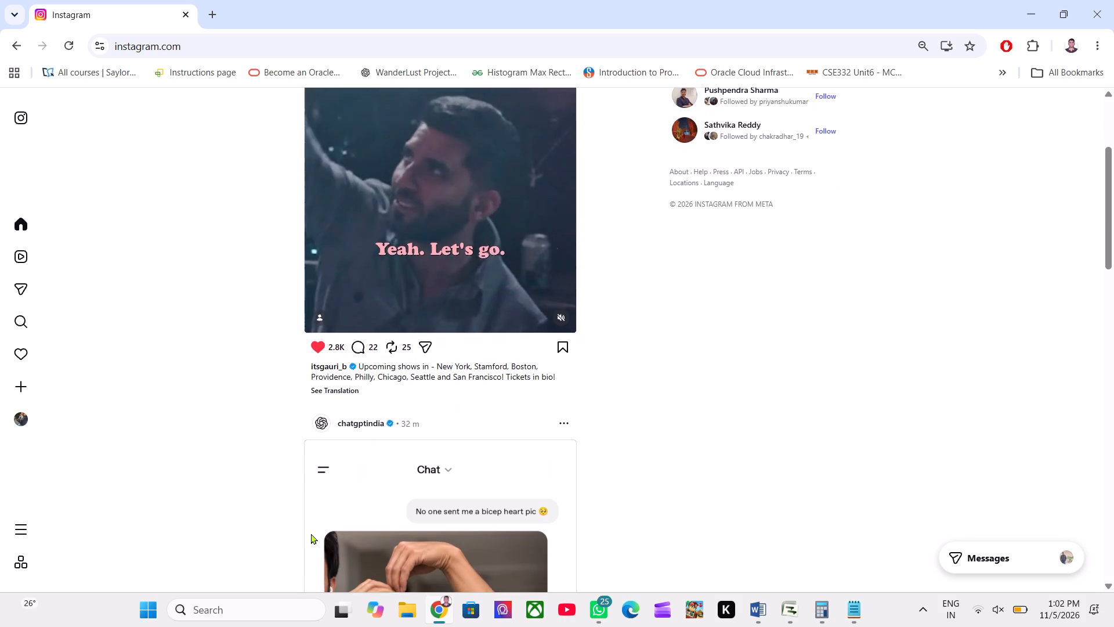
{"action": "scroll", "coordinate": [311, 534], "scroll_direction": "down", "scroll_amount": 6}
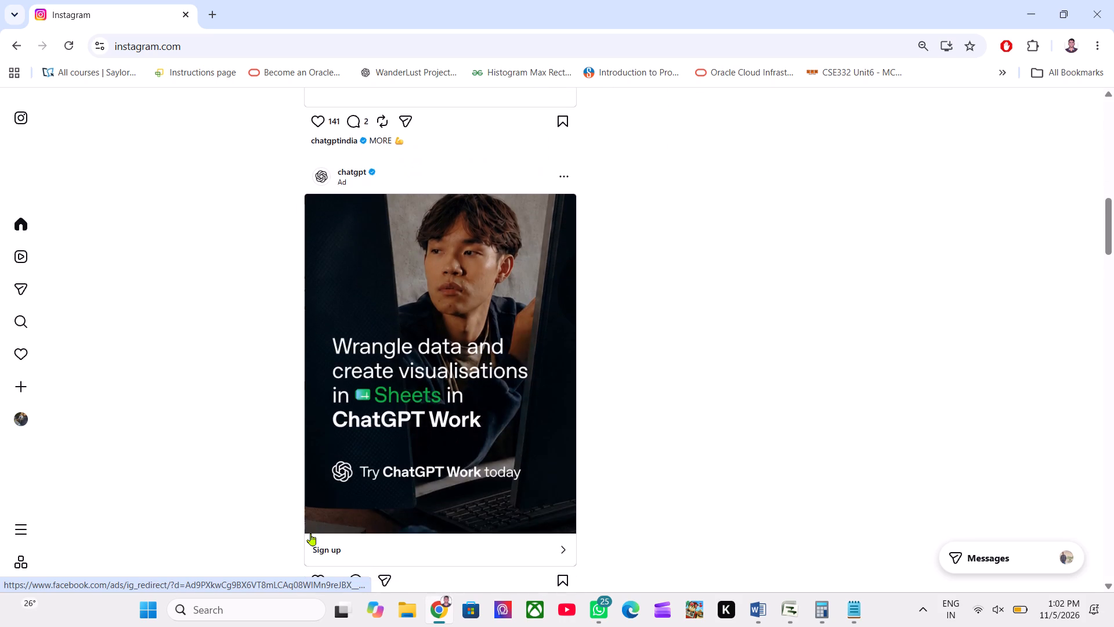
{"action": "scroll", "coordinate": [311, 534], "scroll_direction": "down", "scroll_amount": 9}
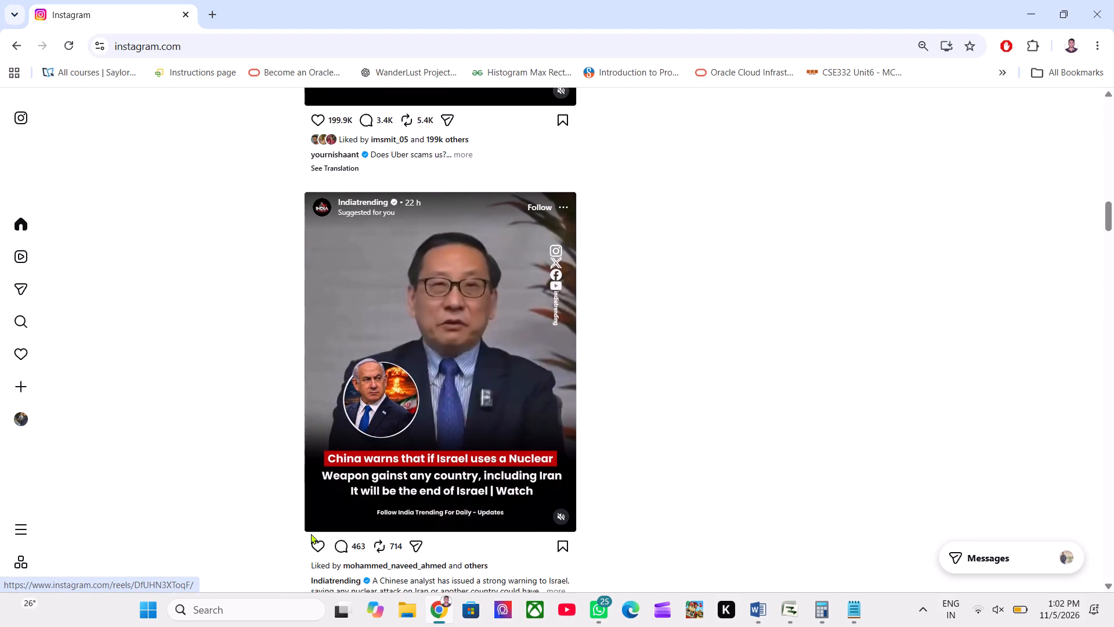
{"action": "scroll", "coordinate": [311, 534], "scroll_direction": "down", "scroll_amount": 1}
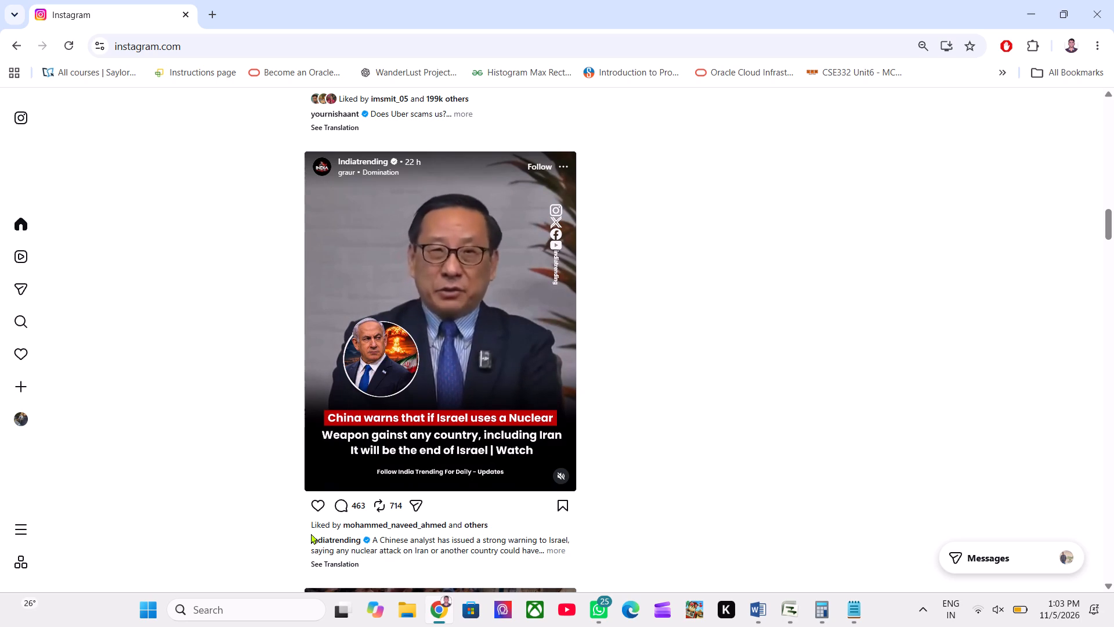
{"action": "double_click", "coordinate": [311, 534]}
{"action": "left_click_drag", "start_coordinate": [311, 534], "coordinate": [311, 520]}
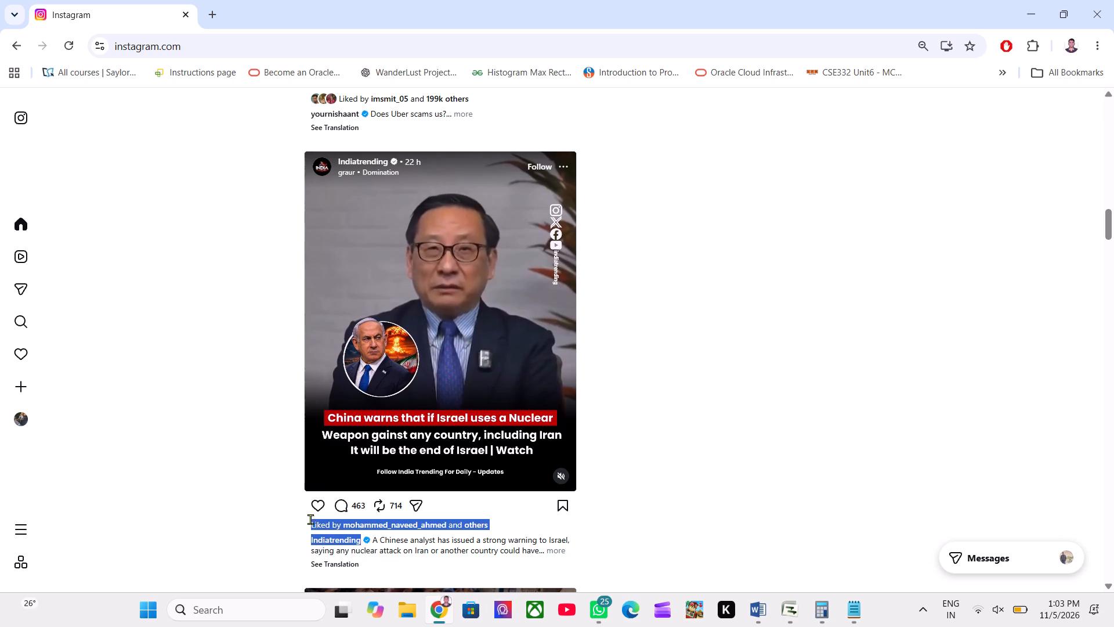
{"action": "left_click_drag", "start_coordinate": [311, 520], "coordinate": [317, 511]}
{"action": "left_click", "coordinate": [317, 511]}
Like the comedyculture.in post about proud parents dancing for their gold medallist daughter.
{"action": "scroll", "coordinate": [706, 466], "scroll_direction": "down", "scroll_amount": 8}
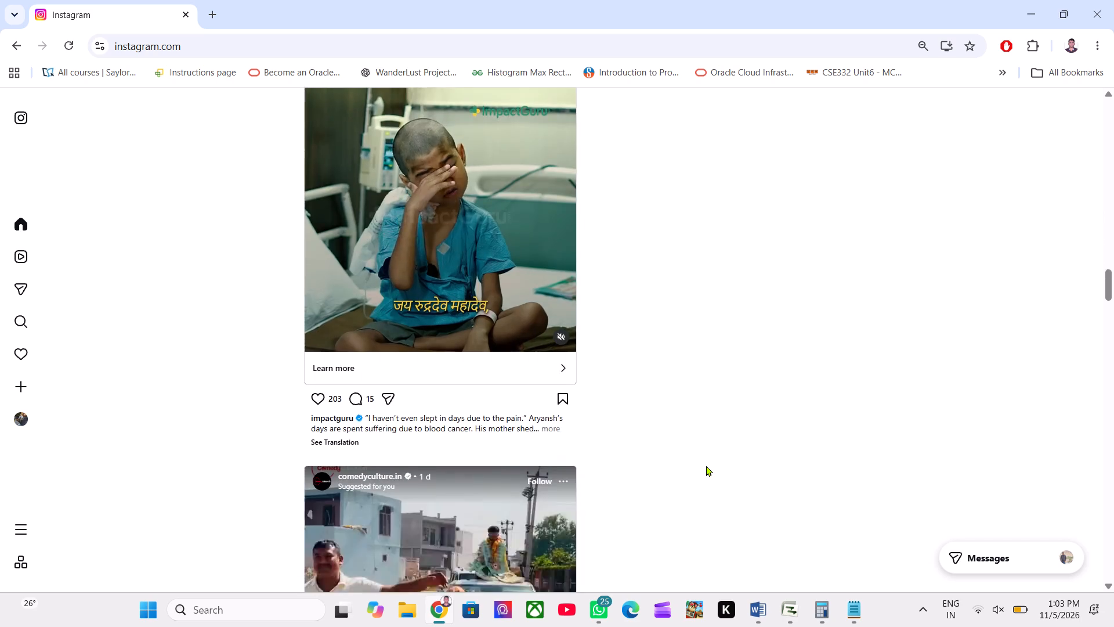
{"action": "scroll", "coordinate": [706, 466], "scroll_direction": "down", "scroll_amount": 3}
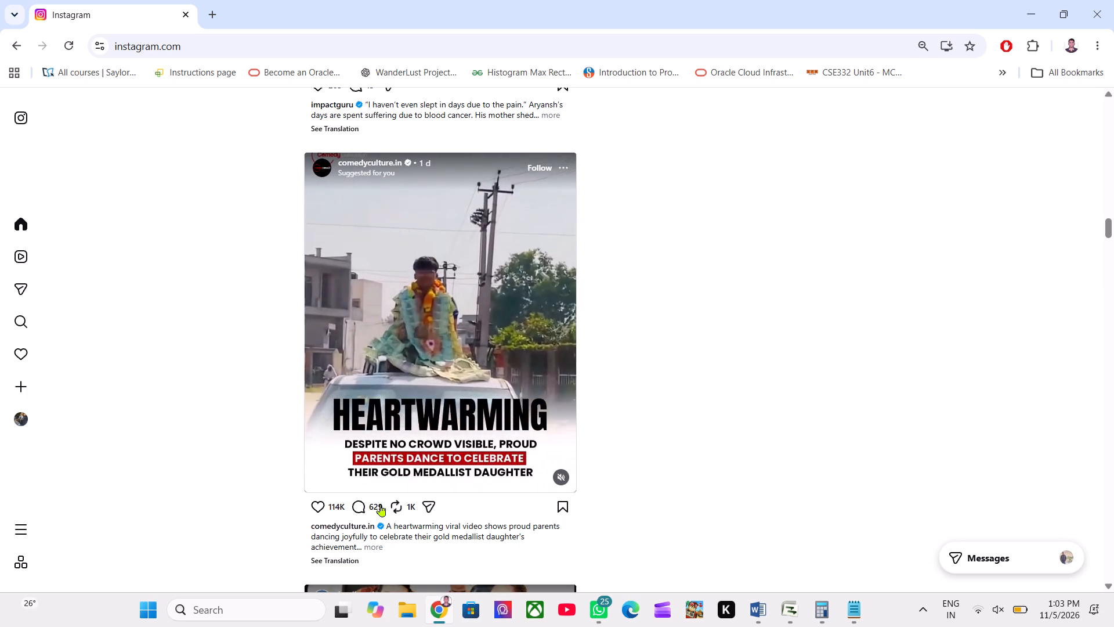
{"action": "left_click", "coordinate": [321, 507]}
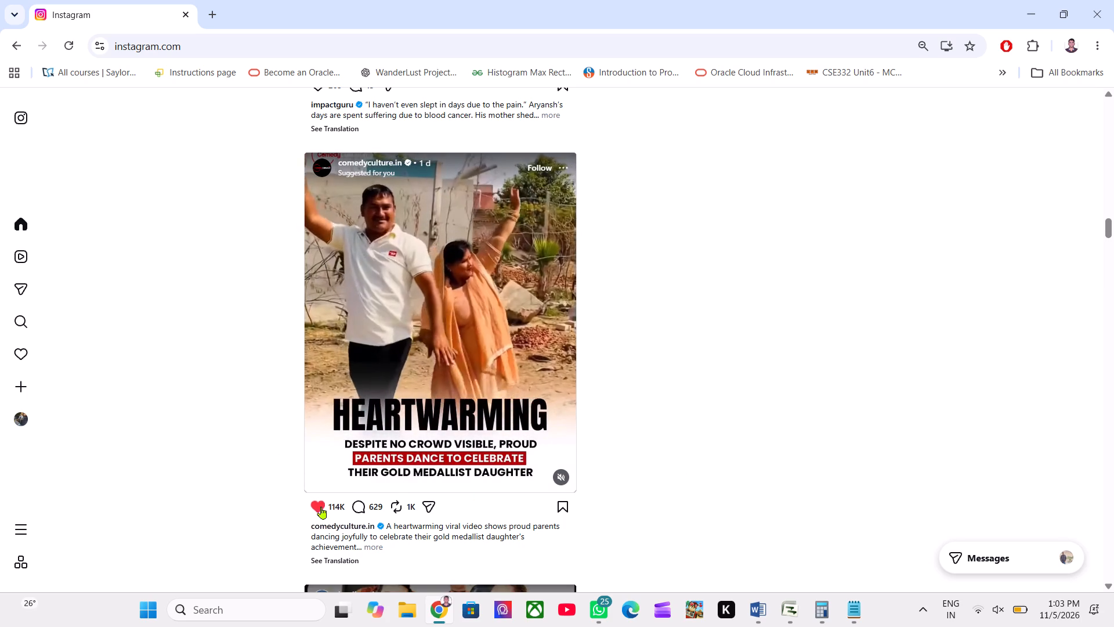
Browse the following posts in the Instagram feed.
{"action": "scroll", "coordinate": [321, 507], "scroll_direction": "down", "scroll_amount": 5}
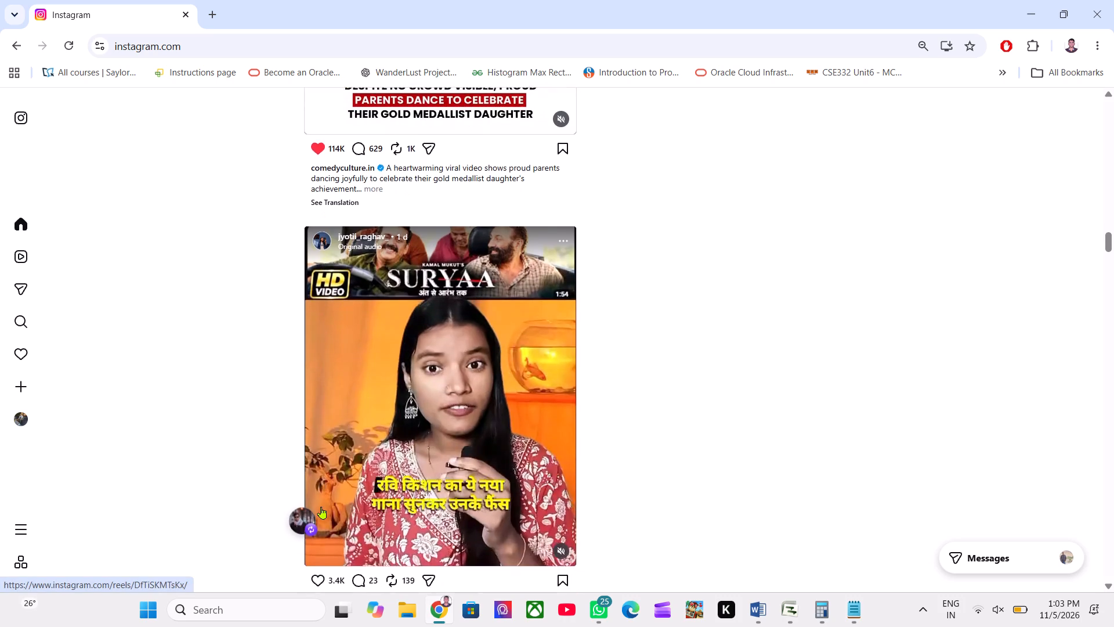
{"action": "scroll", "coordinate": [321, 507], "scroll_direction": "down", "scroll_amount": 8}
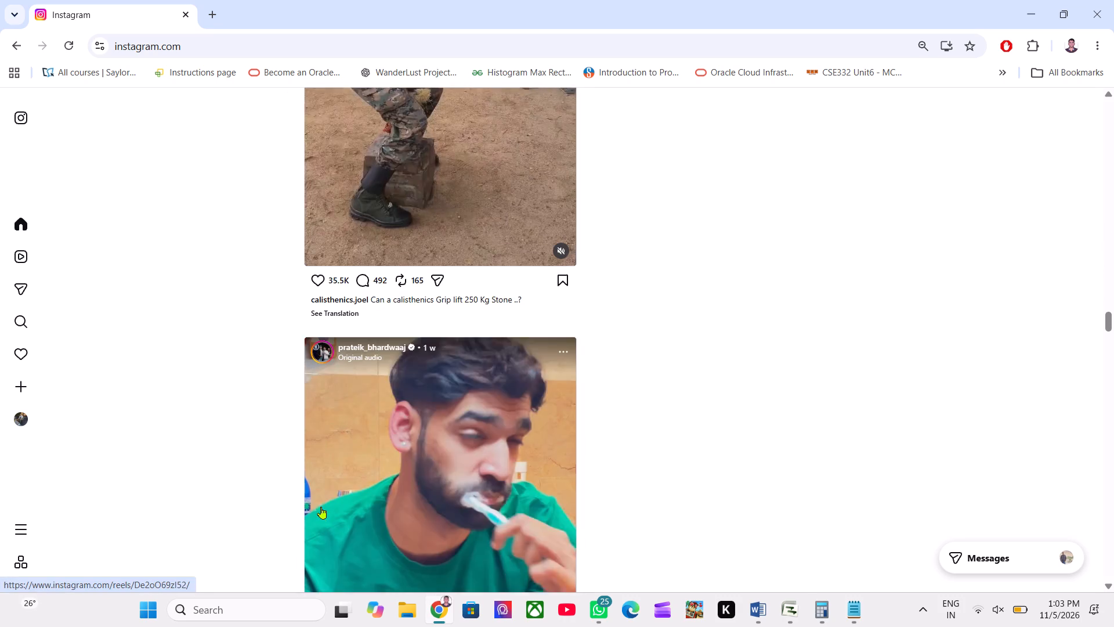
{"action": "scroll", "coordinate": [321, 507], "scroll_direction": "down", "scroll_amount": 2}
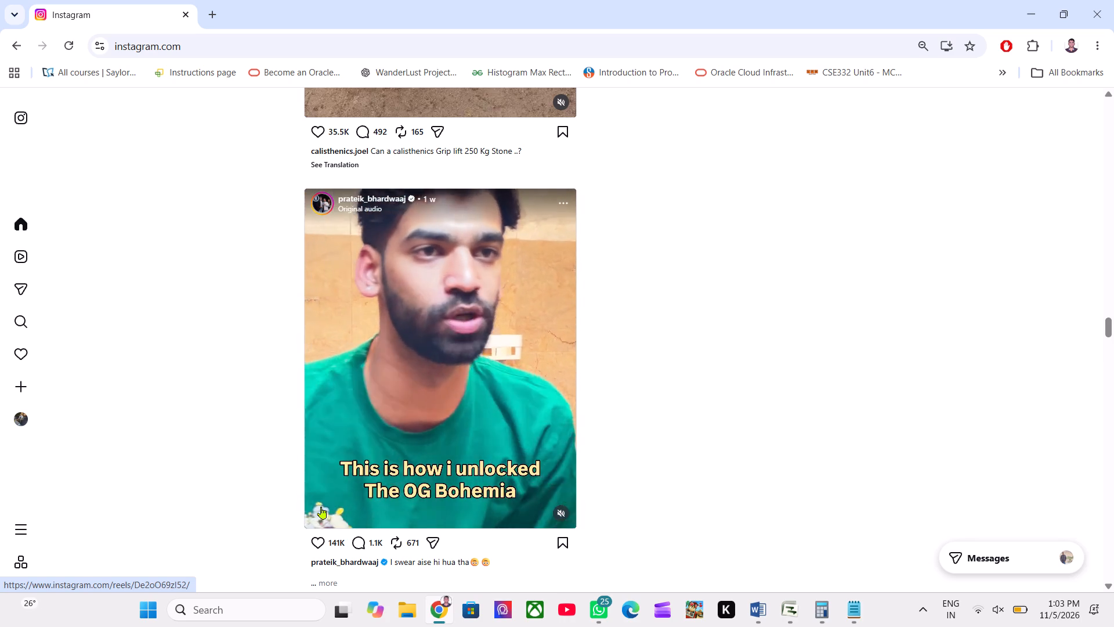
{"action": "scroll", "coordinate": [321, 507], "scroll_direction": "down", "scroll_amount": 4}
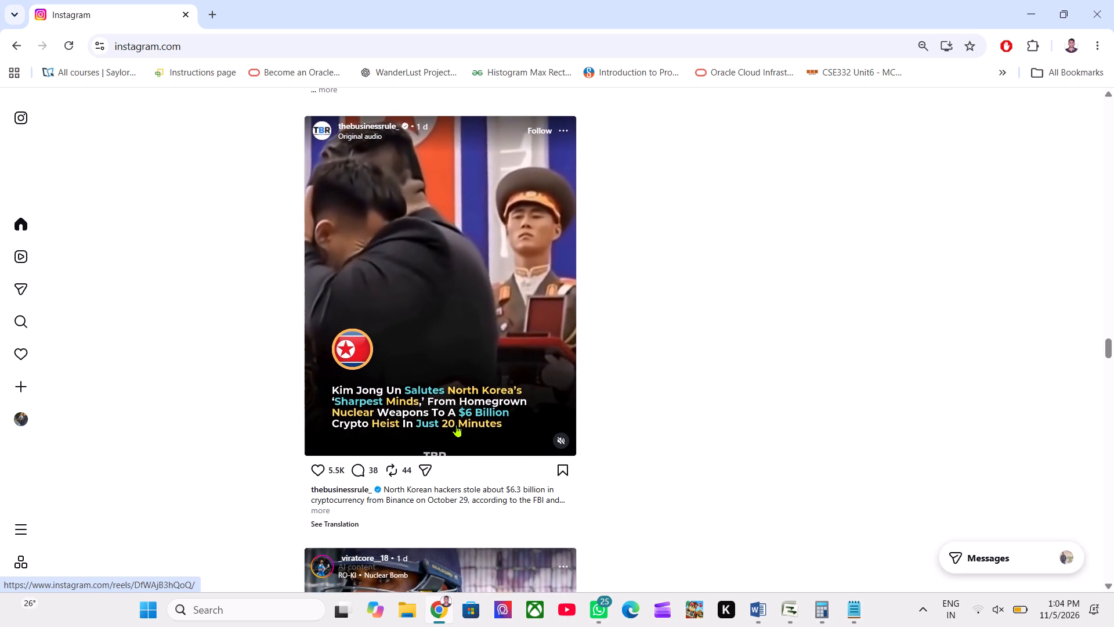
{"action": "scroll", "coordinate": [457, 425], "scroll_direction": "down", "scroll_amount": 1}
{"action": "scroll", "coordinate": [367, 400], "scroll_direction": "down", "scroll_amount": 4}
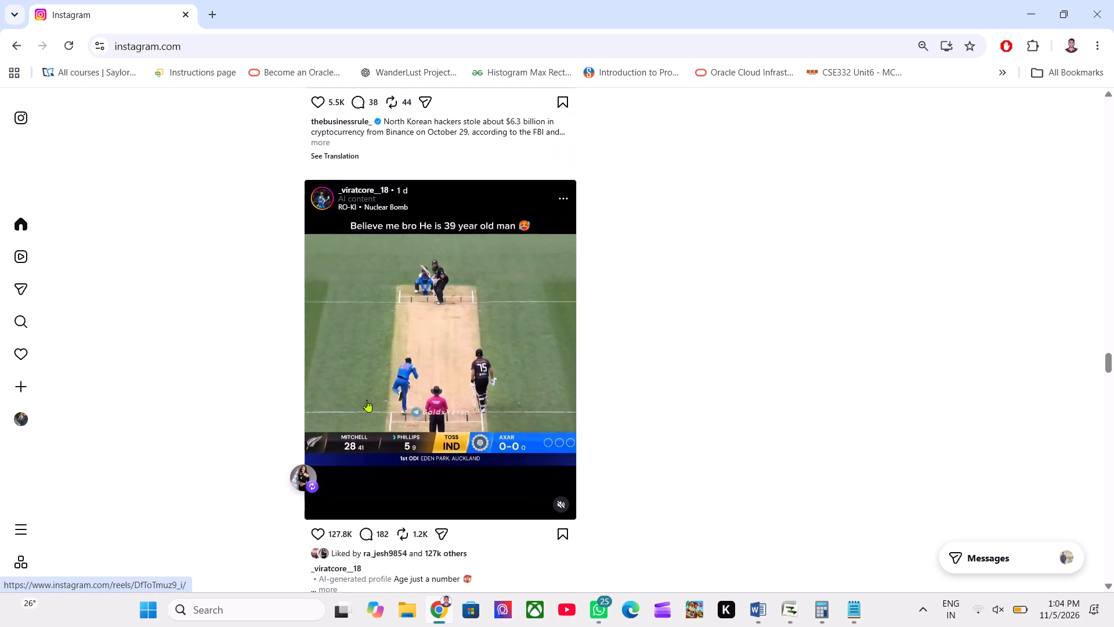
{"action": "scroll", "coordinate": [367, 400], "scroll_direction": "down", "scroll_amount": 6}
Read the comments on the thebusinessrule_ North Korea crypto heist post, including the replies to "Heist is bravery?", and return to the feed.
{"action": "scroll", "coordinate": [367, 400], "scroll_direction": "up", "scroll_amount": 5}
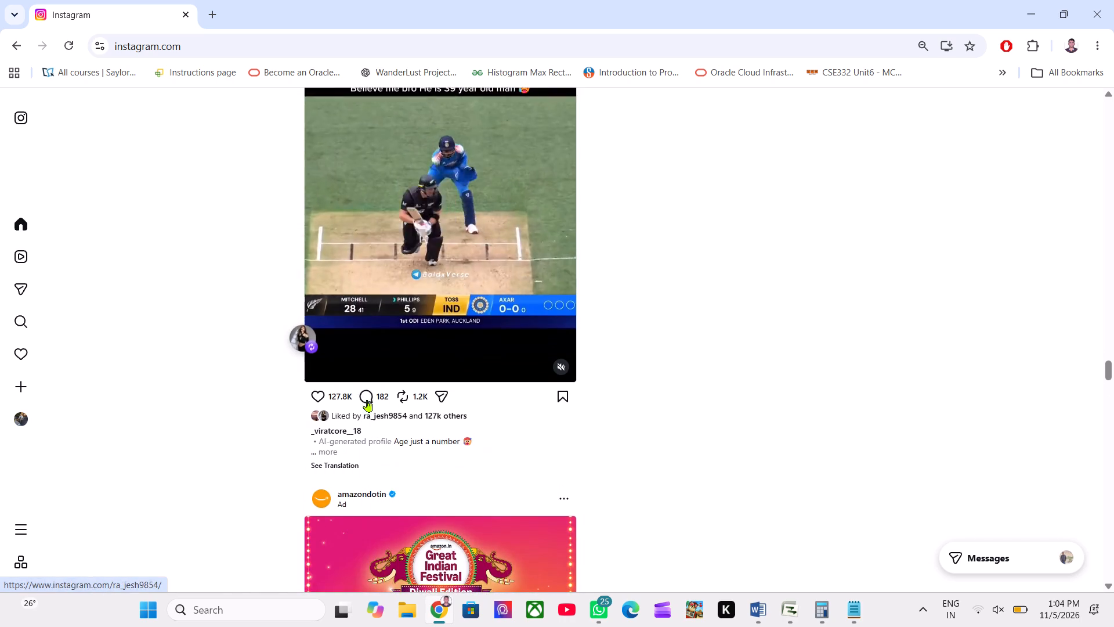
{"action": "scroll", "coordinate": [367, 400], "scroll_direction": "up", "scroll_amount": 7}
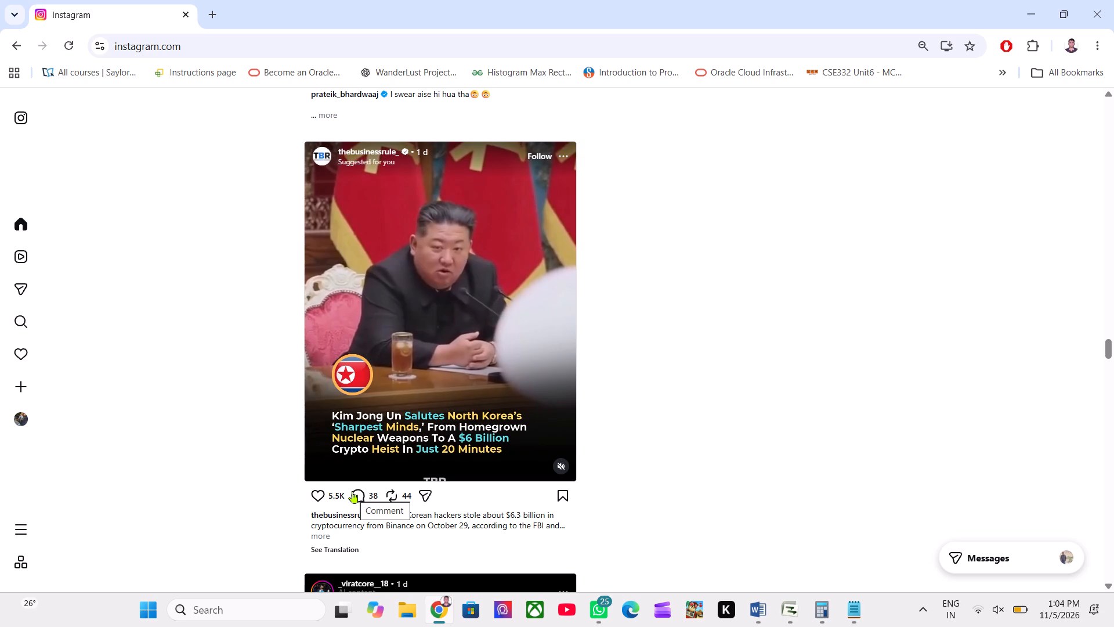
{"action": "left_click", "coordinate": [353, 491]}
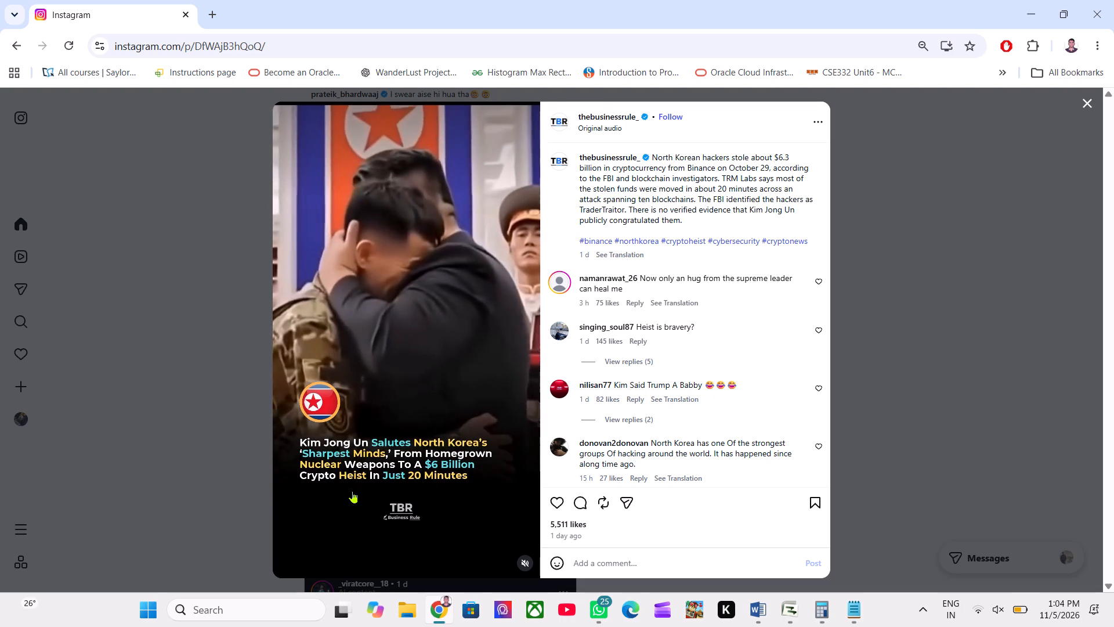
{"action": "left_click", "coordinate": [648, 361]}
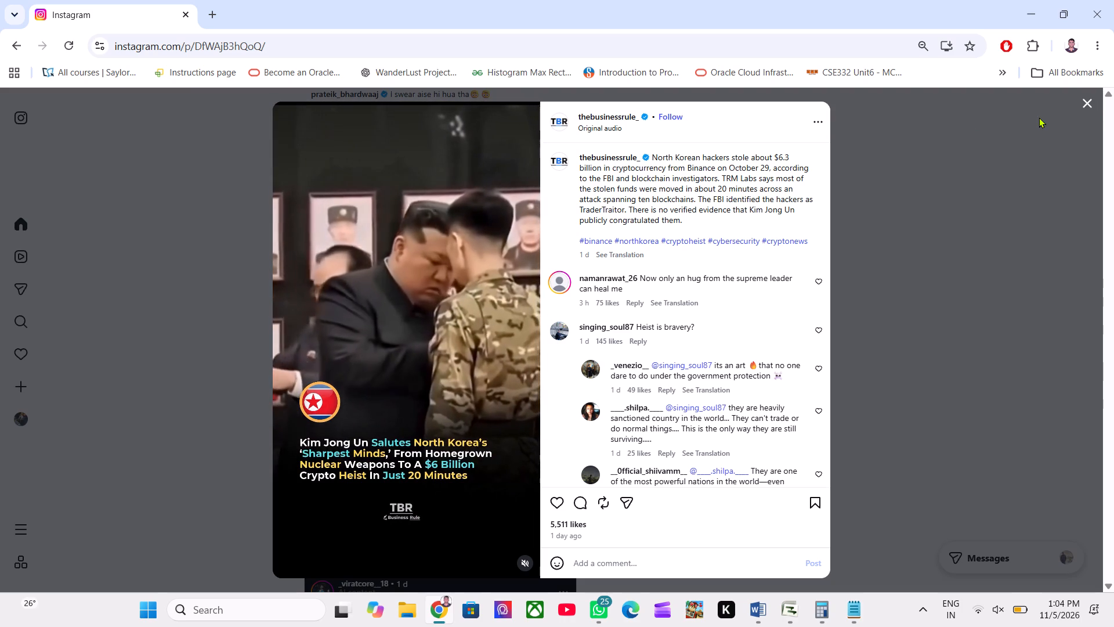
{"action": "left_click", "coordinate": [1086, 103]}
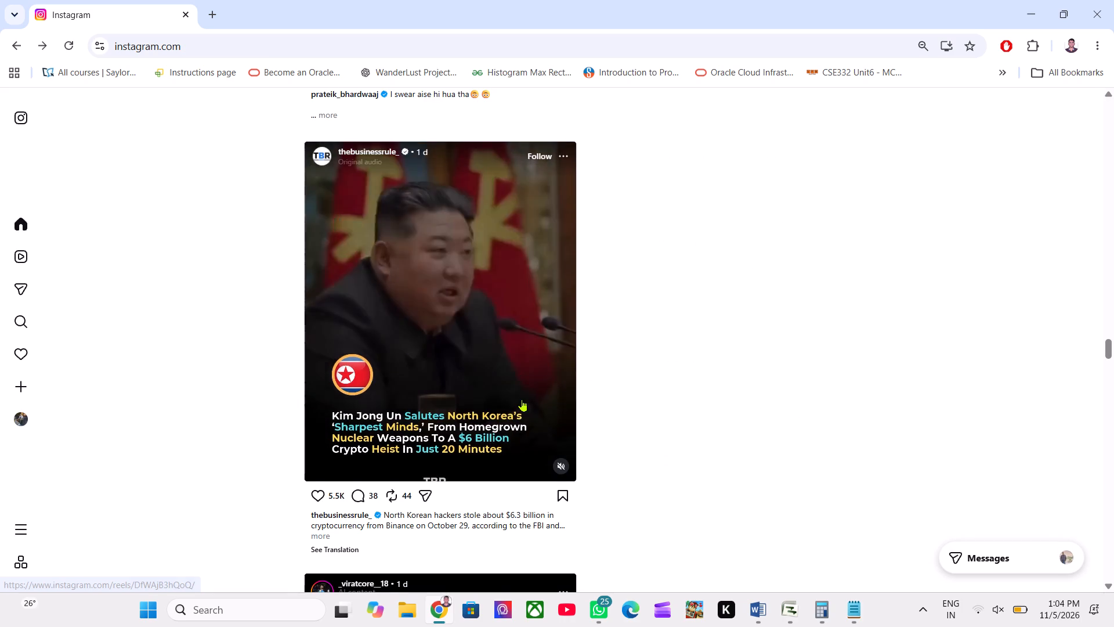
View the indiarecent24 post about railway passengers without valid tickets and expand its full caption.
{"action": "scroll", "coordinate": [522, 399], "scroll_direction": "down", "scroll_amount": 7}
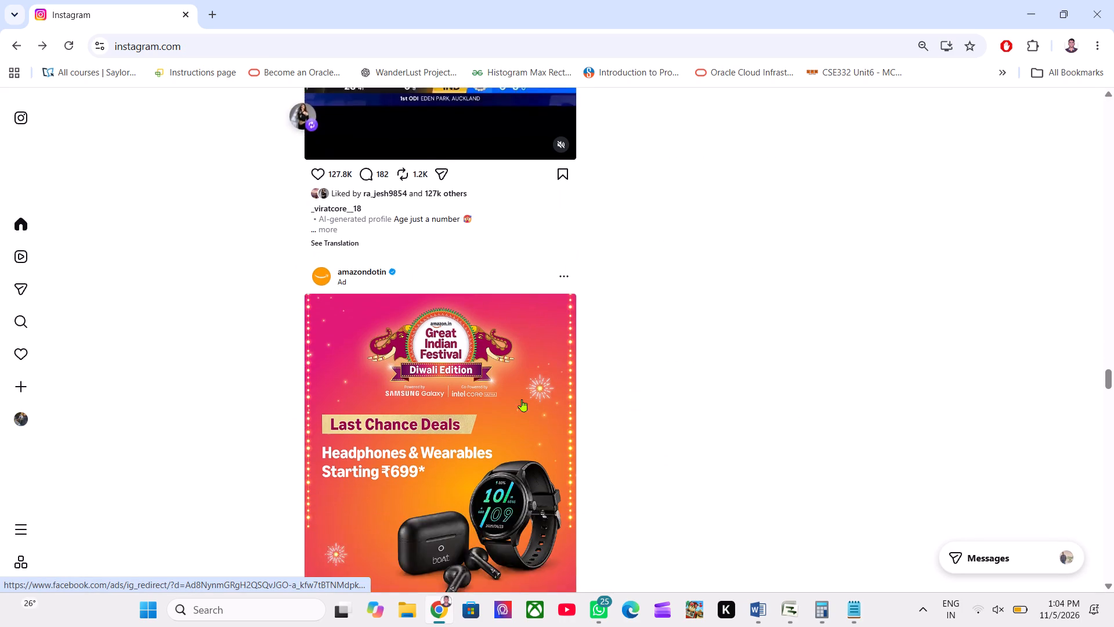
{"action": "scroll", "coordinate": [522, 399], "scroll_direction": "down", "scroll_amount": 5}
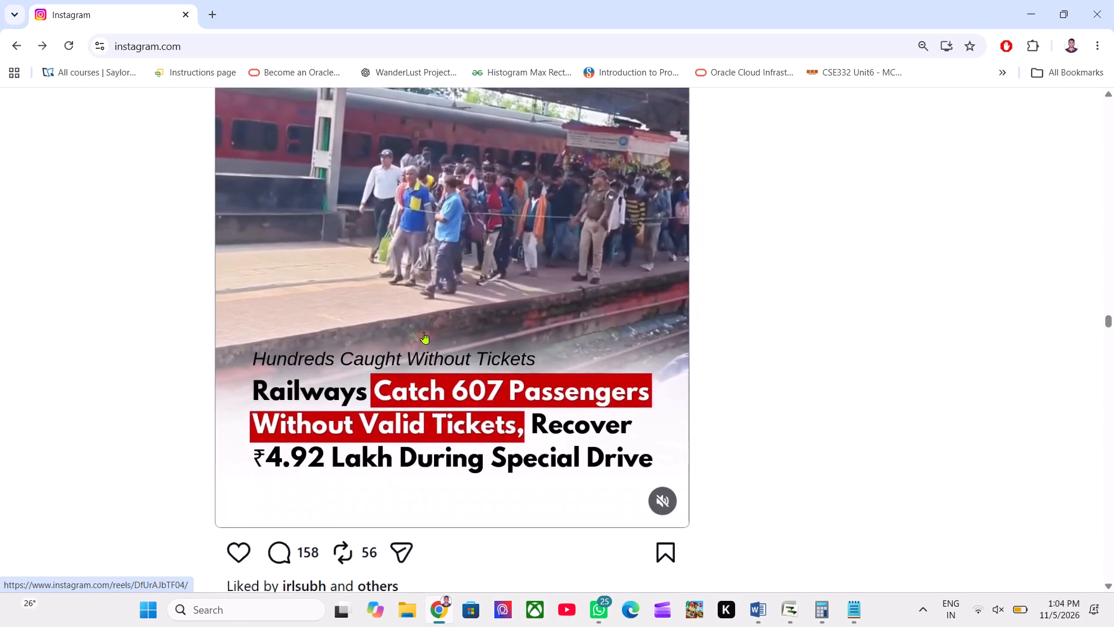
{"action": "scroll", "coordinate": [424, 332], "scroll_direction": "up", "scroll_amount": 1}
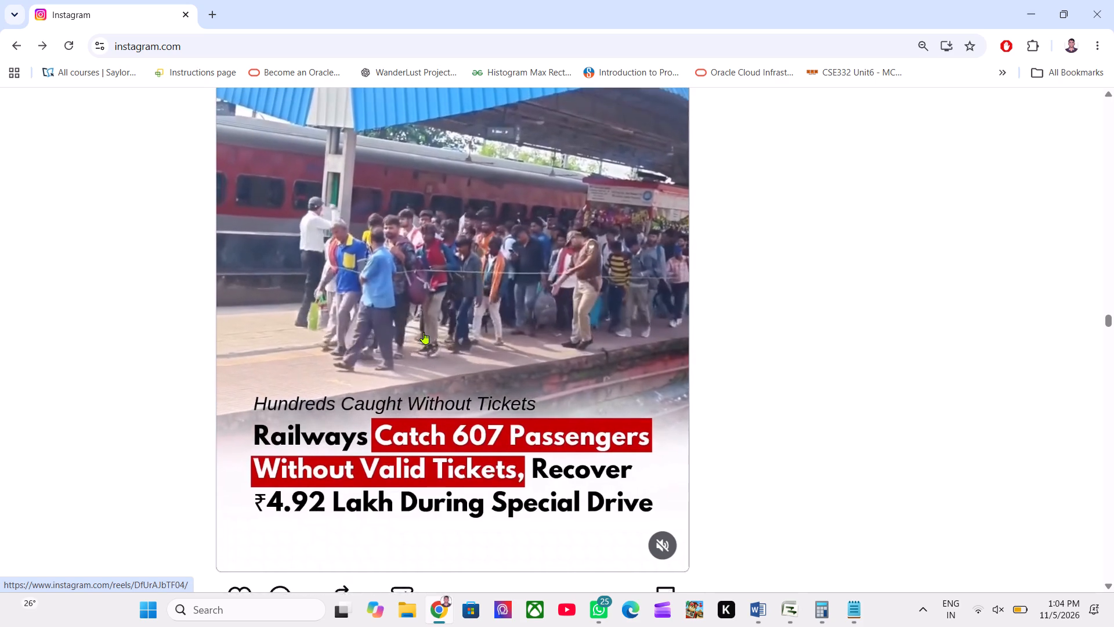
{"action": "scroll", "coordinate": [424, 332], "scroll_direction": "up", "scroll_amount": 1}
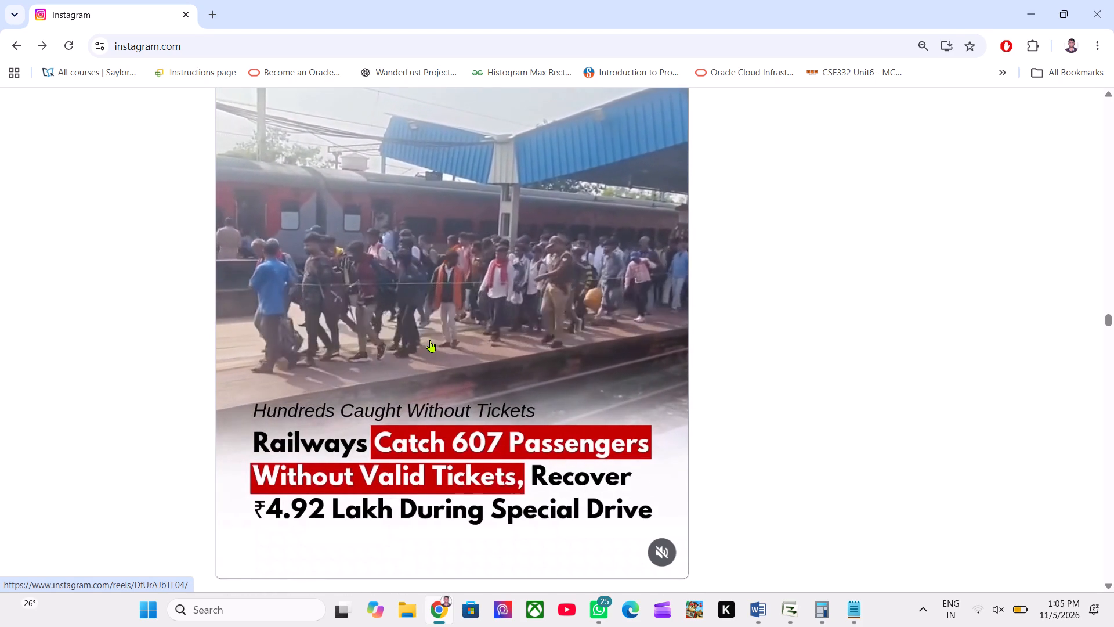
{"action": "scroll", "coordinate": [431, 340], "scroll_direction": "up", "scroll_amount": 1}
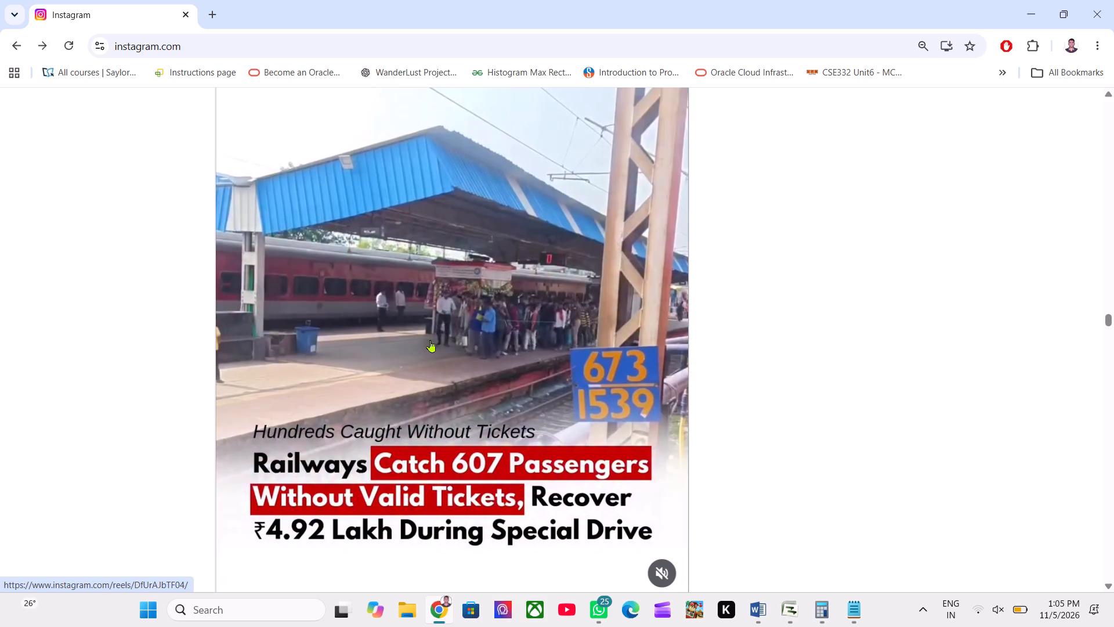
{"action": "scroll", "coordinate": [431, 340], "scroll_direction": "down", "scroll_amount": 2}
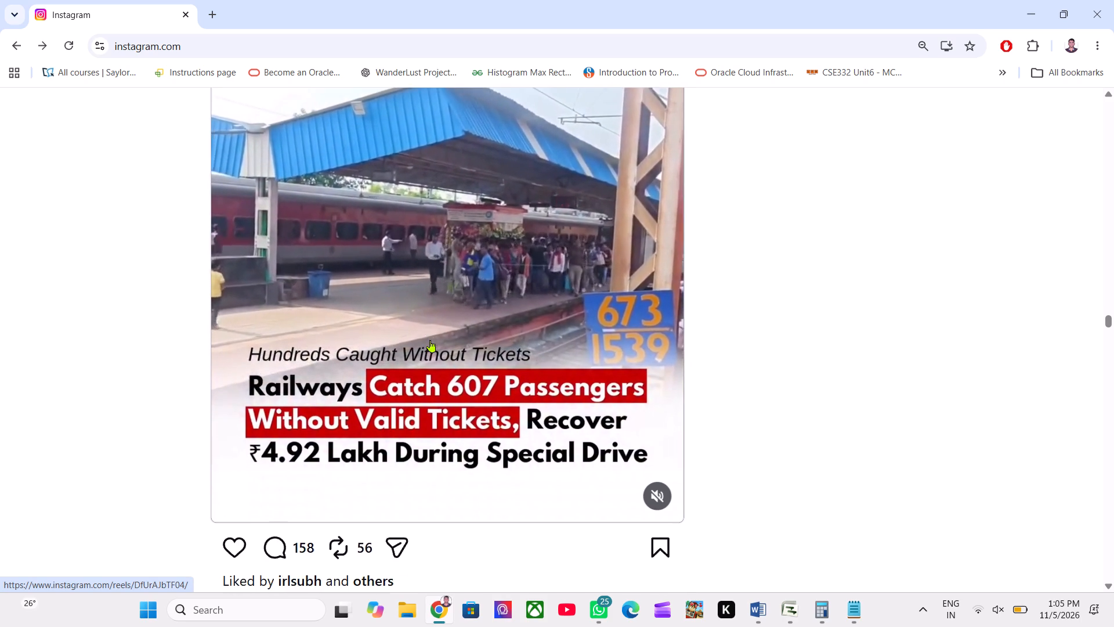
{"action": "scroll", "coordinate": [431, 340], "scroll_direction": "down", "scroll_amount": 1}
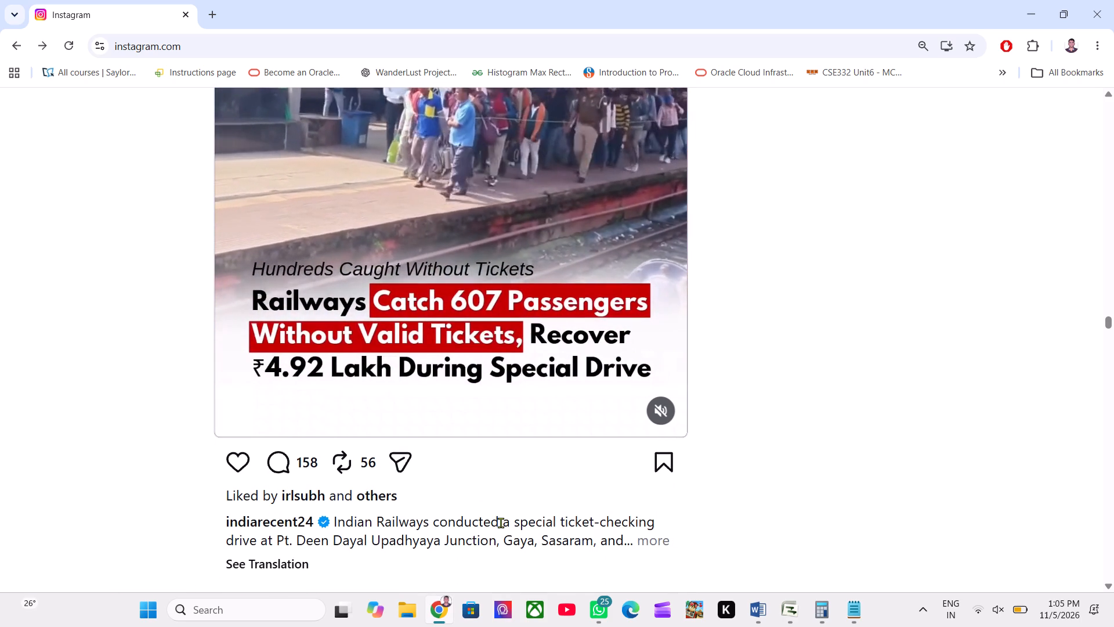
{"action": "scroll", "coordinate": [501, 523], "scroll_direction": "down", "scroll_amount": 1}
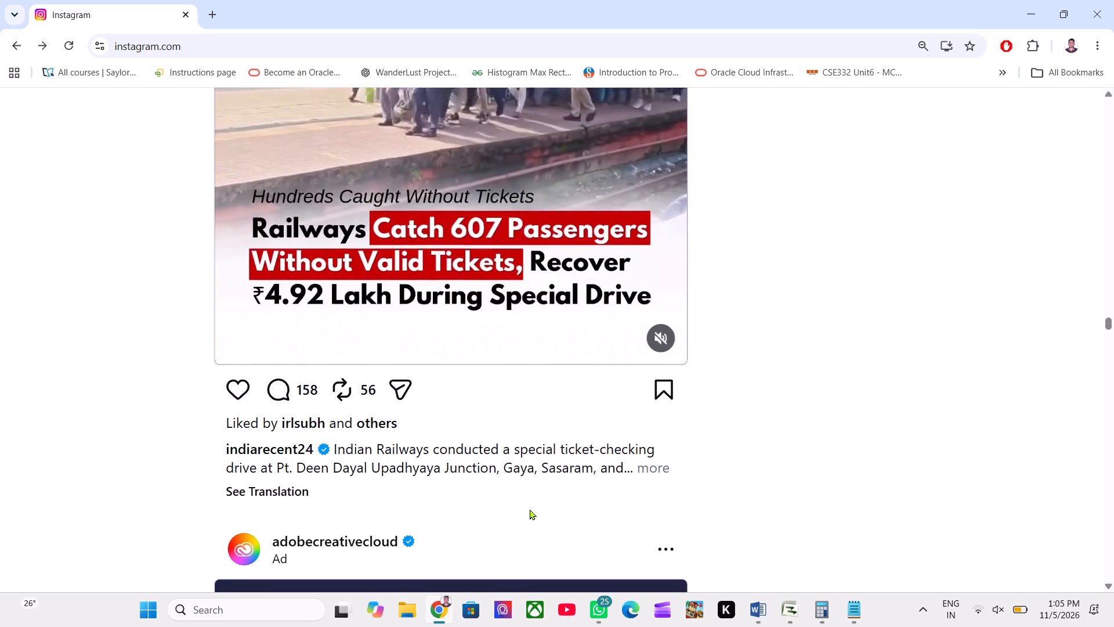
{"action": "left_click", "coordinate": [642, 462]}
{"action": "scroll", "coordinate": [642, 462], "scroll_direction": "down", "scroll_amount": 1}
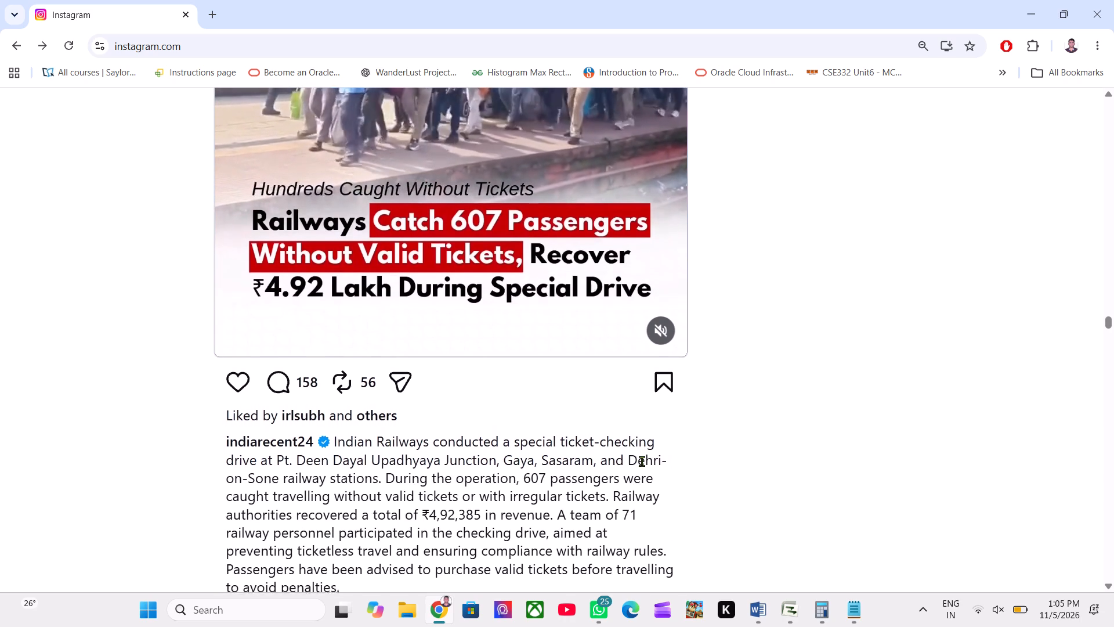
Browse the posts after the railway one and close the Instagram tab.
{"action": "scroll", "coordinate": [642, 462], "scroll_direction": "down", "scroll_amount": 12}
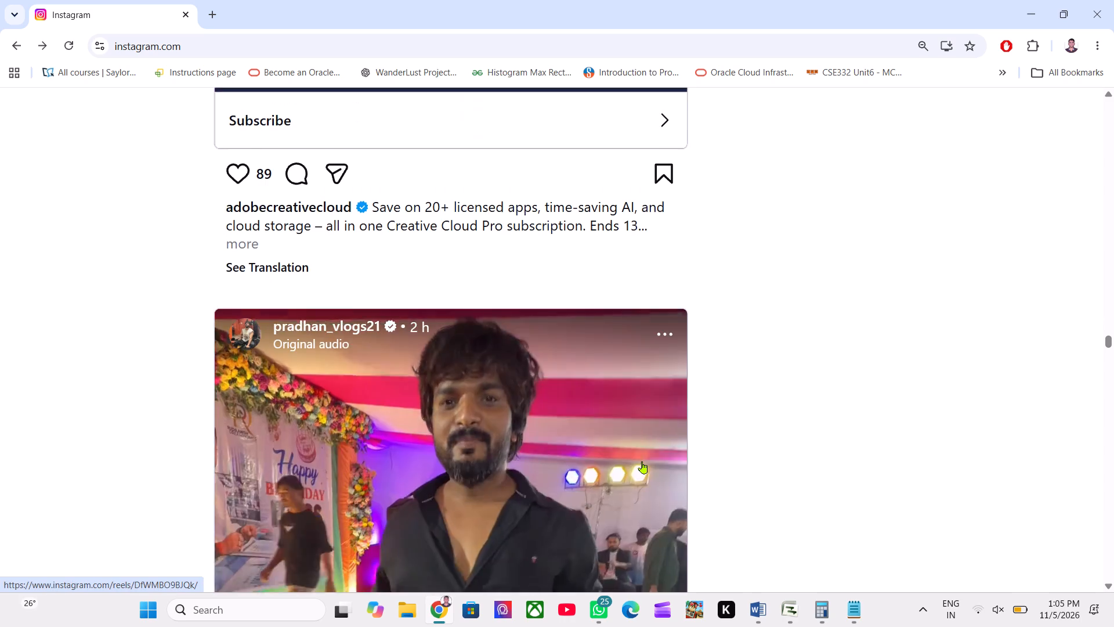
{"action": "scroll", "coordinate": [642, 462], "scroll_direction": "down", "scroll_amount": 9}
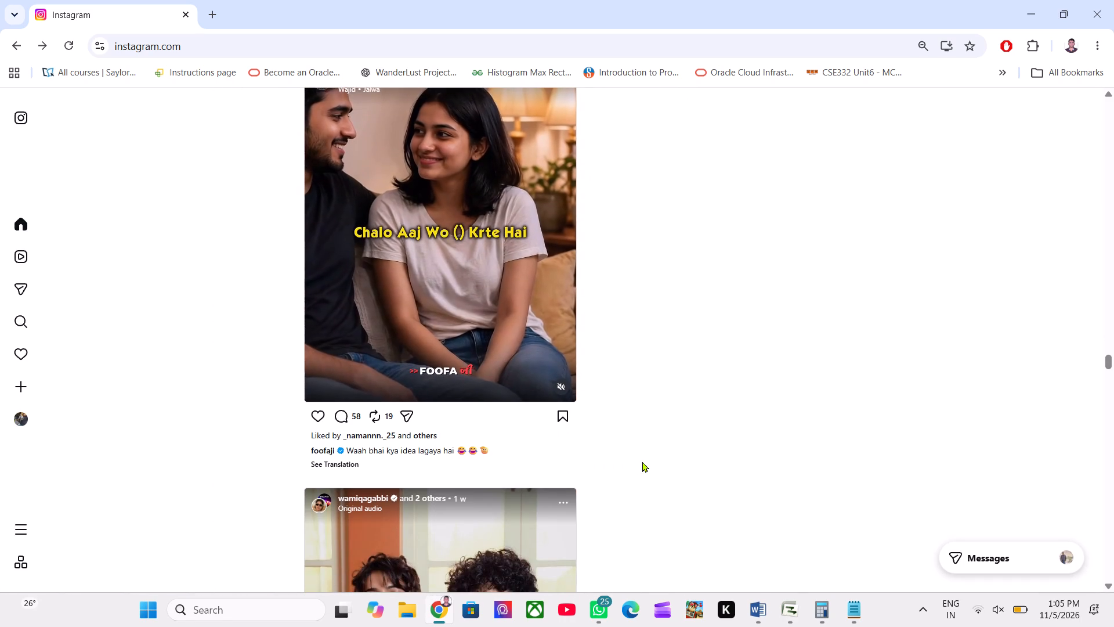
{"action": "scroll", "coordinate": [642, 462], "scroll_direction": "down", "scroll_amount": 1}
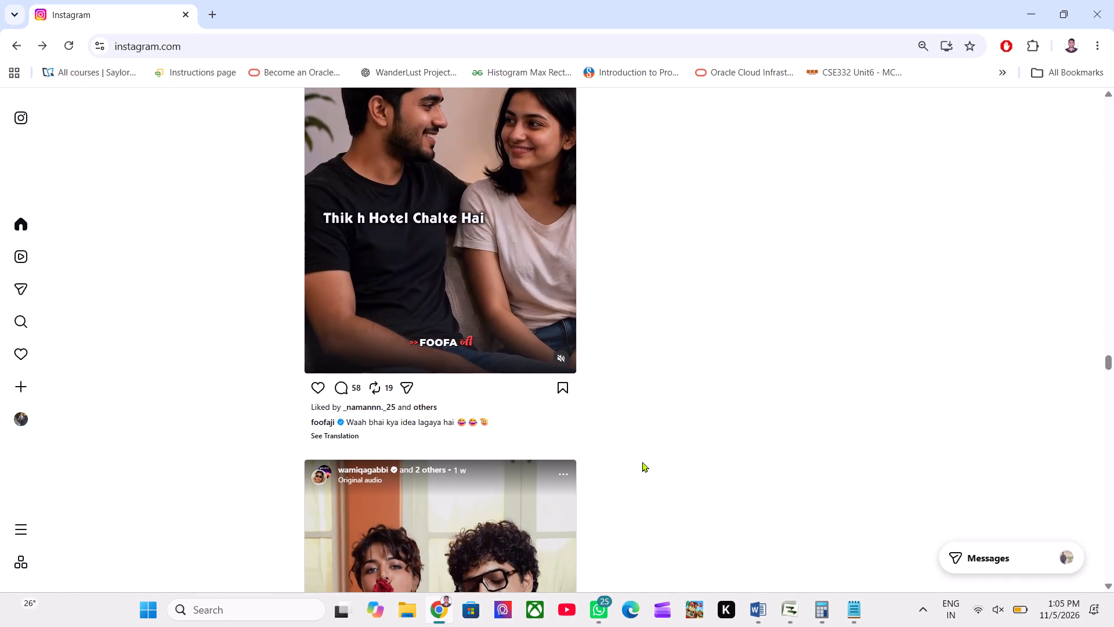
{"action": "scroll", "coordinate": [642, 462], "scroll_direction": "down", "scroll_amount": 5}
{"action": "key", "text": "ctrl+w"}
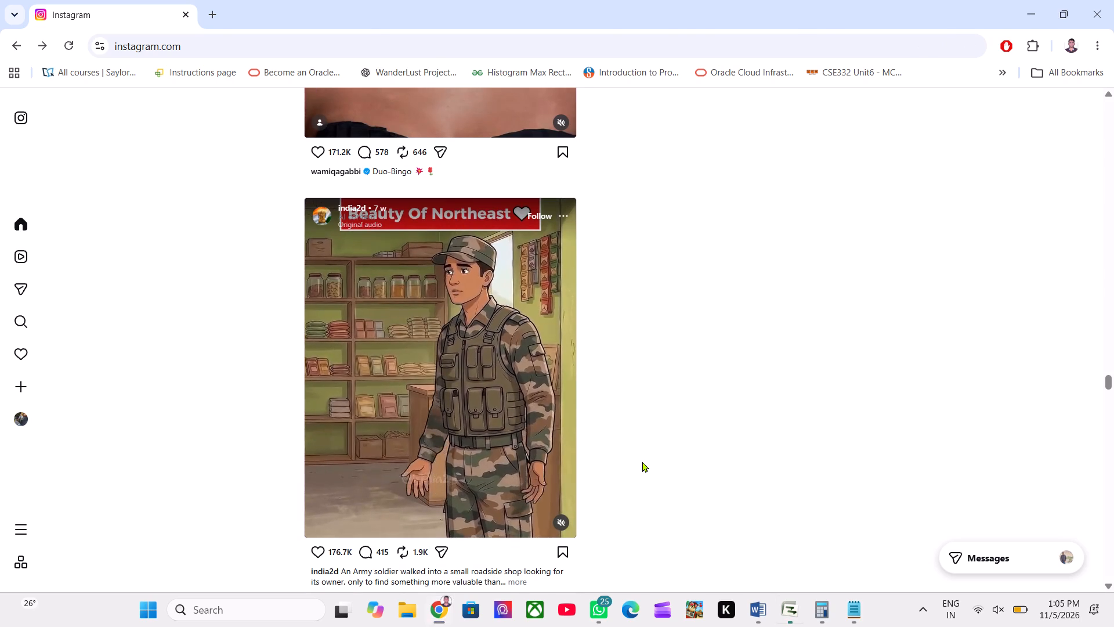
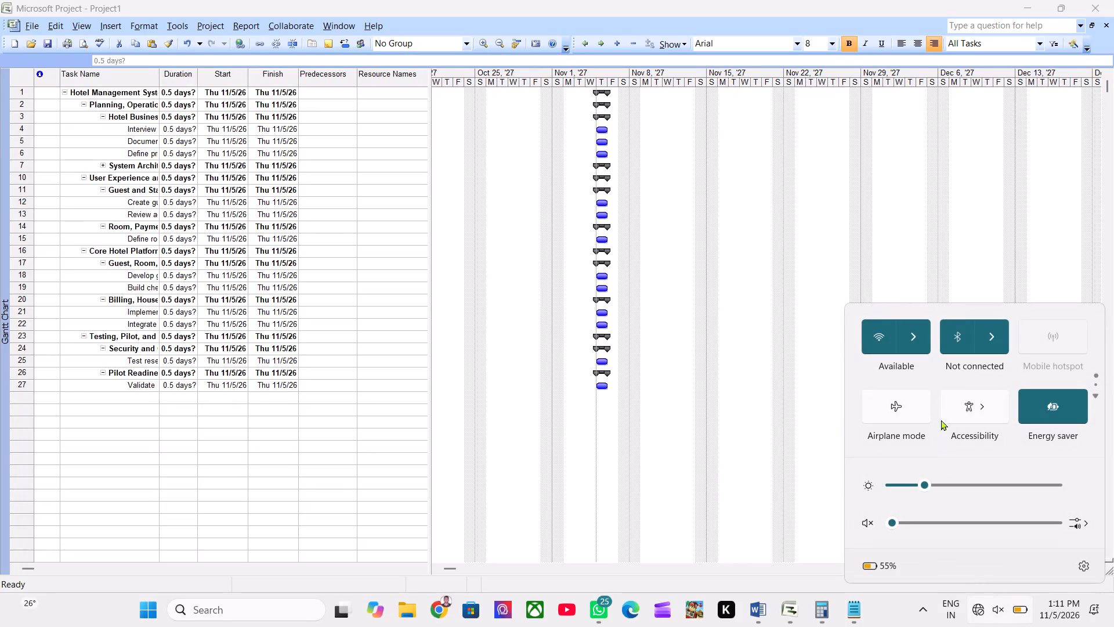
Connect the computer to the LPU Wireless Wi-Fi network and return to the project schedule.
{"action": "left_click", "coordinate": [910, 319]}
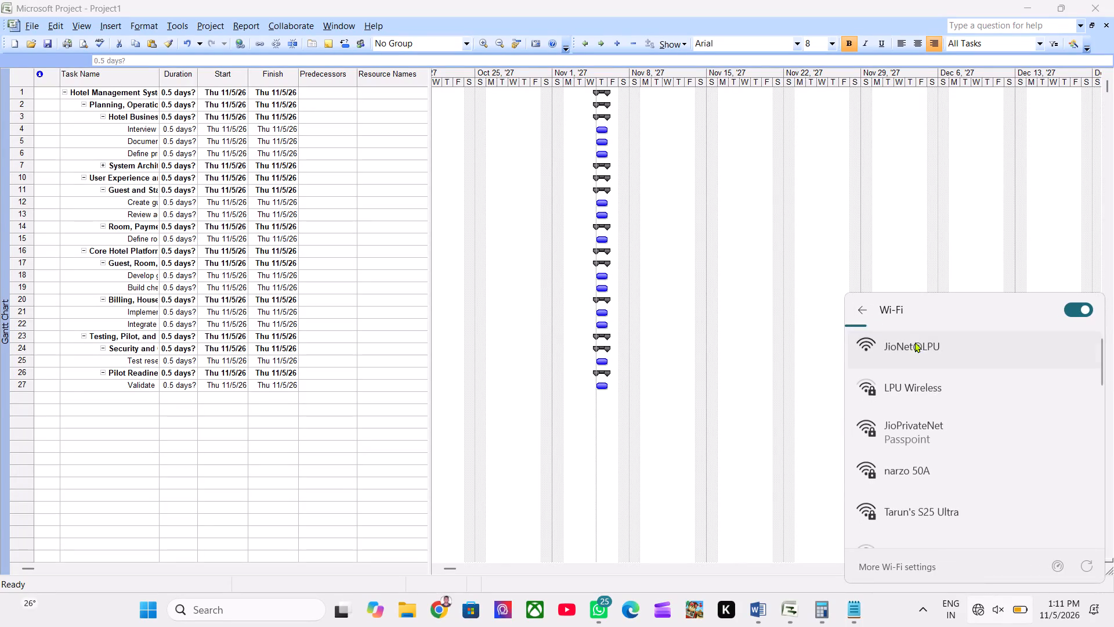
{"action": "left_click", "coordinate": [943, 380]}
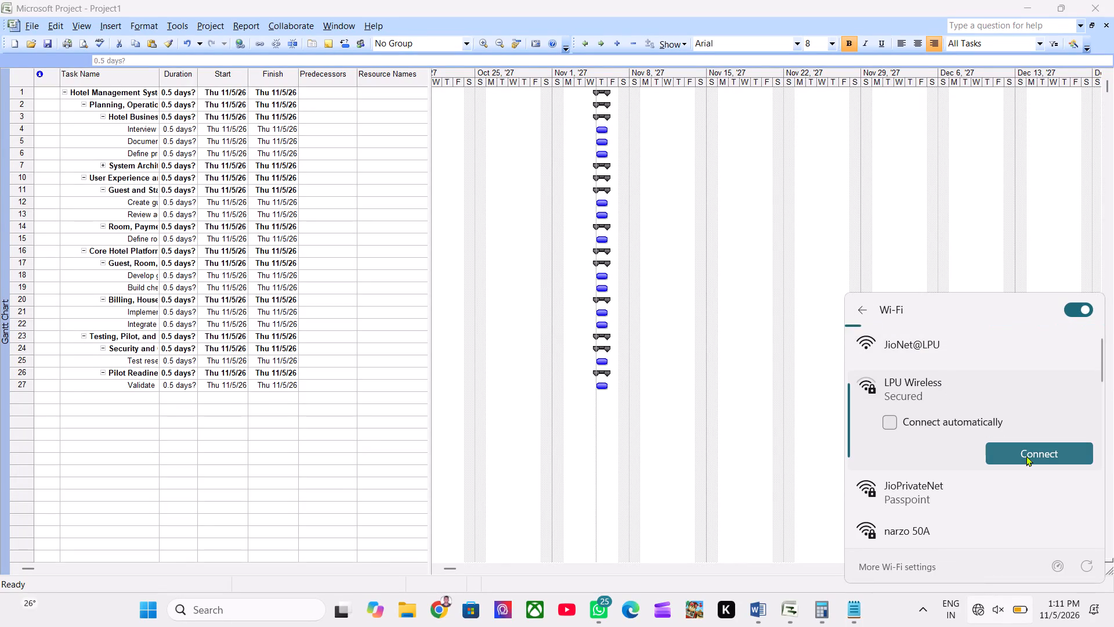
{"action": "left_click", "coordinate": [1026, 456]}
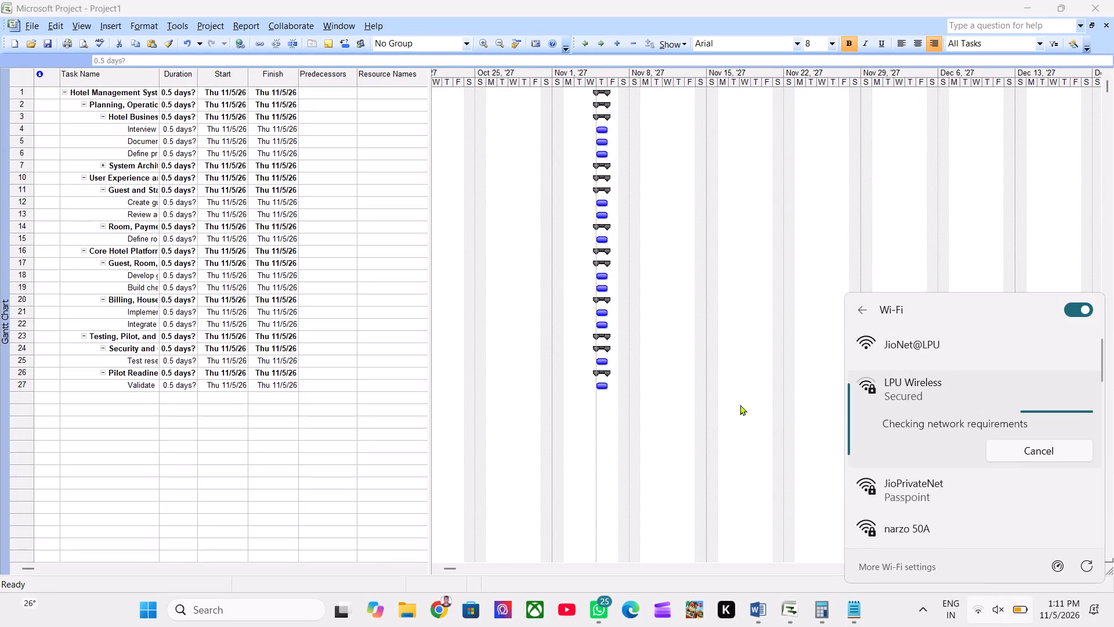
{"action": "left_click", "coordinate": [778, 509]}
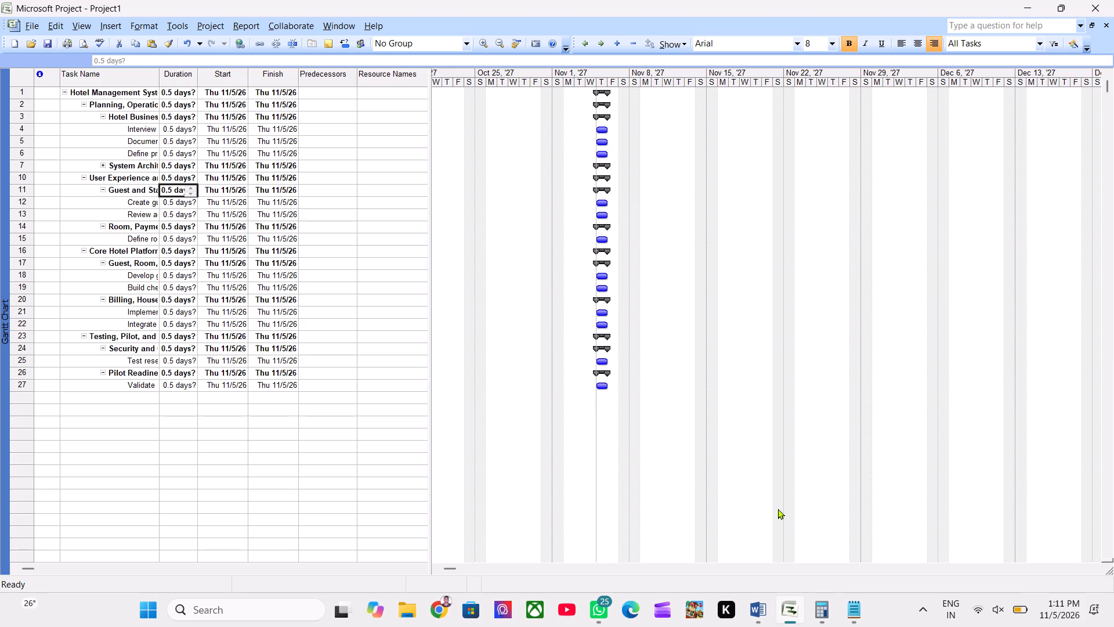
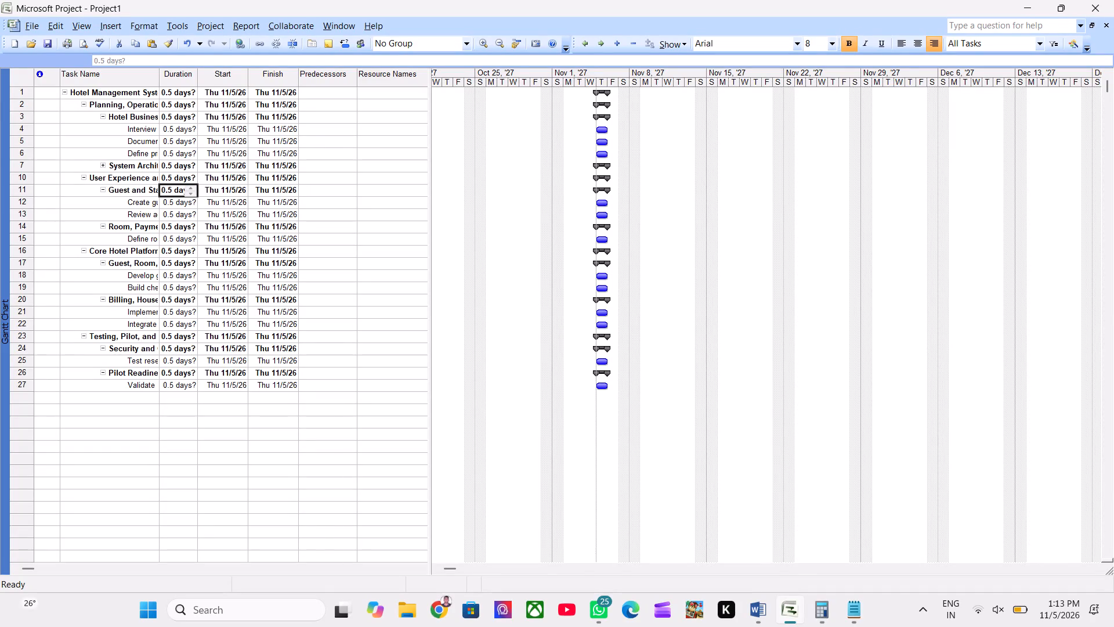
Select the duration cell of the Interview task in row 4, under the Hotel Business summary task.
{"action": "left_click", "coordinate": [175, 130]}
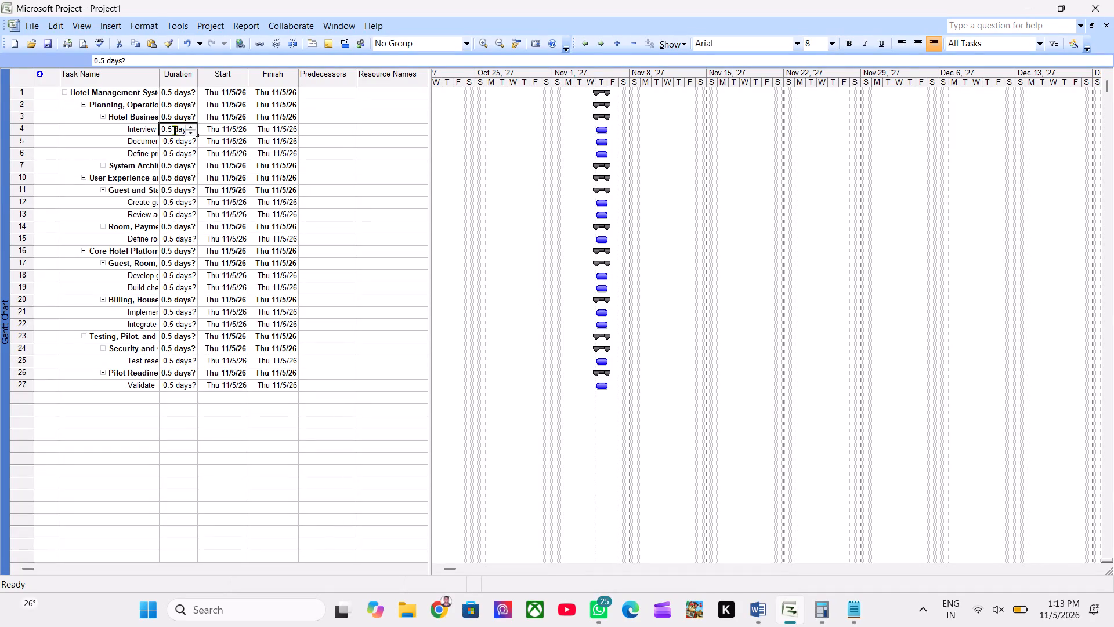
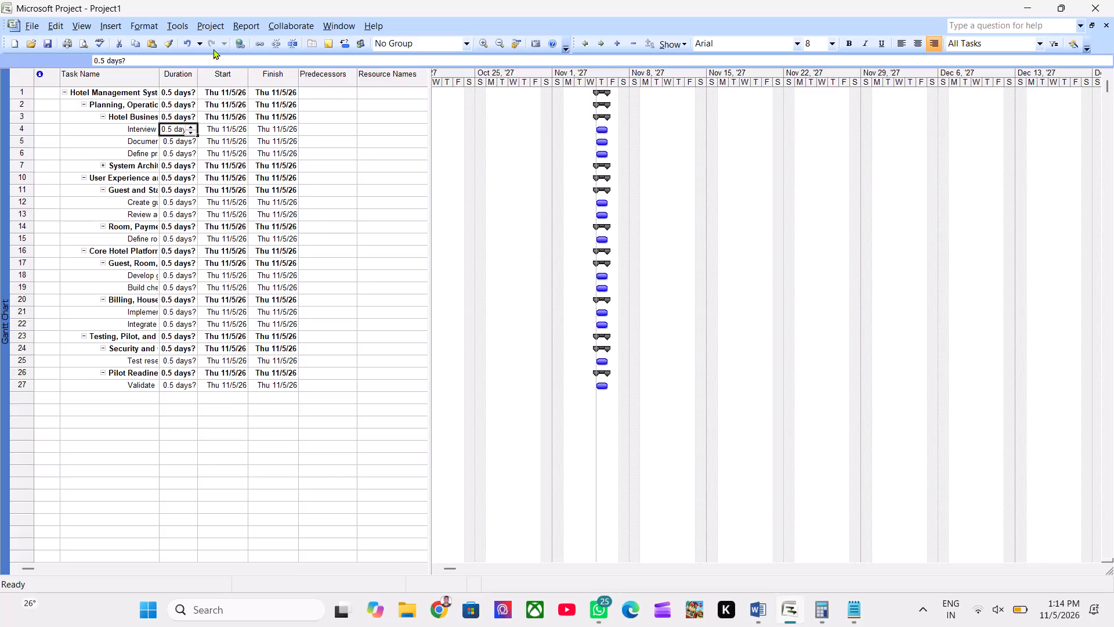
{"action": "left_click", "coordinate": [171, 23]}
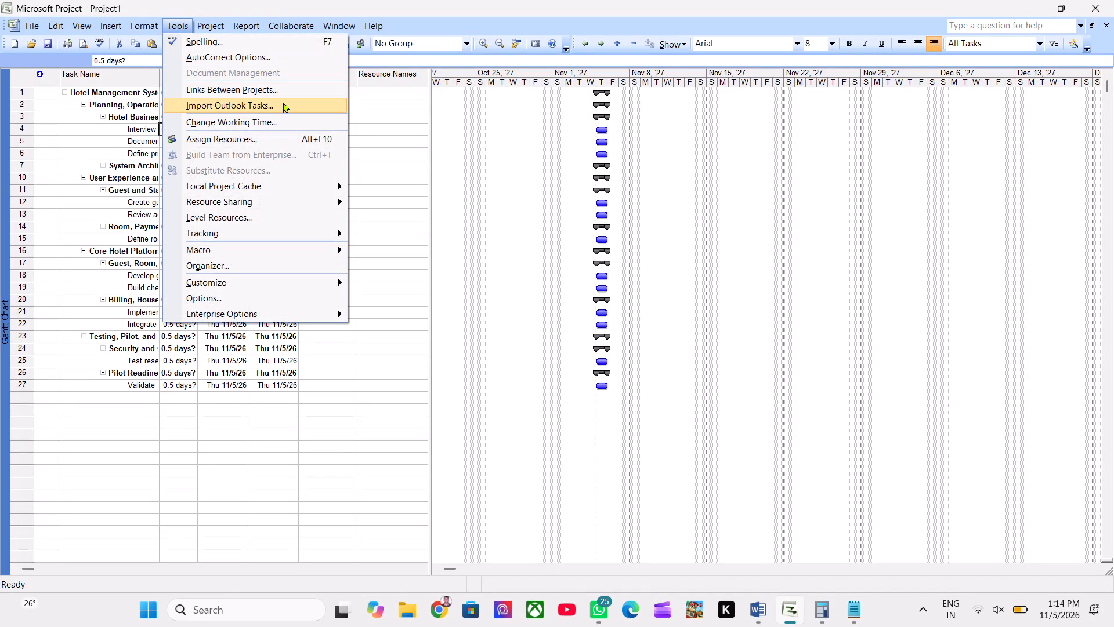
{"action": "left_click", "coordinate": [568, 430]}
Switch to the Word requirements and copy the resource names of R1 to R11 from the resource table.
{"action": "key", "text": "alt+Tab"}
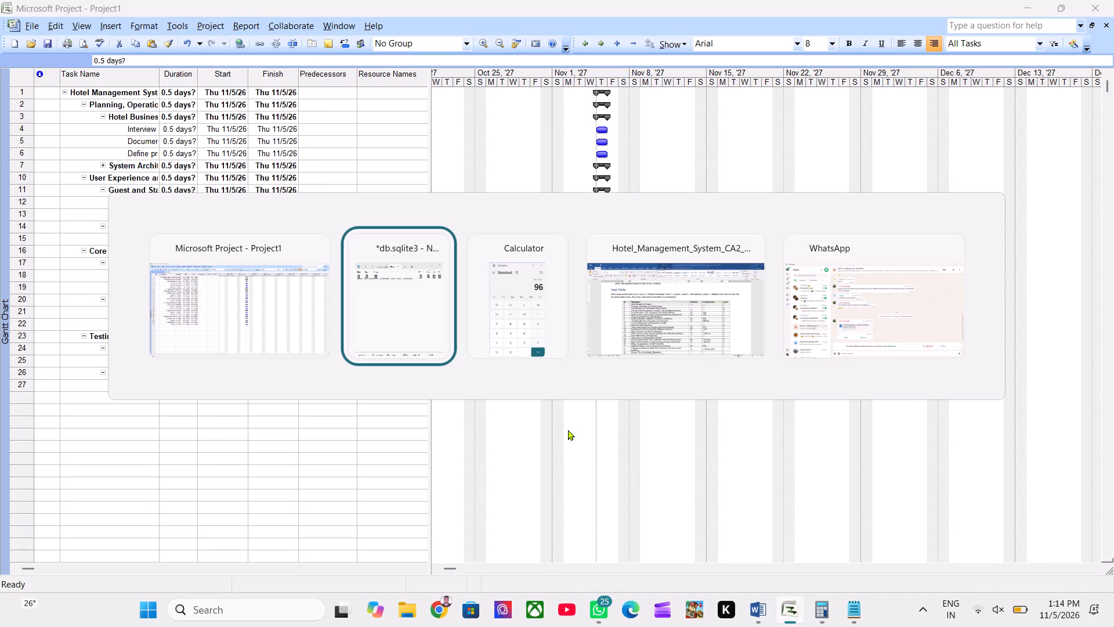
{"action": "key", "text": "alt+Tab"}
{"action": "key", "text": "alt+Tab"}
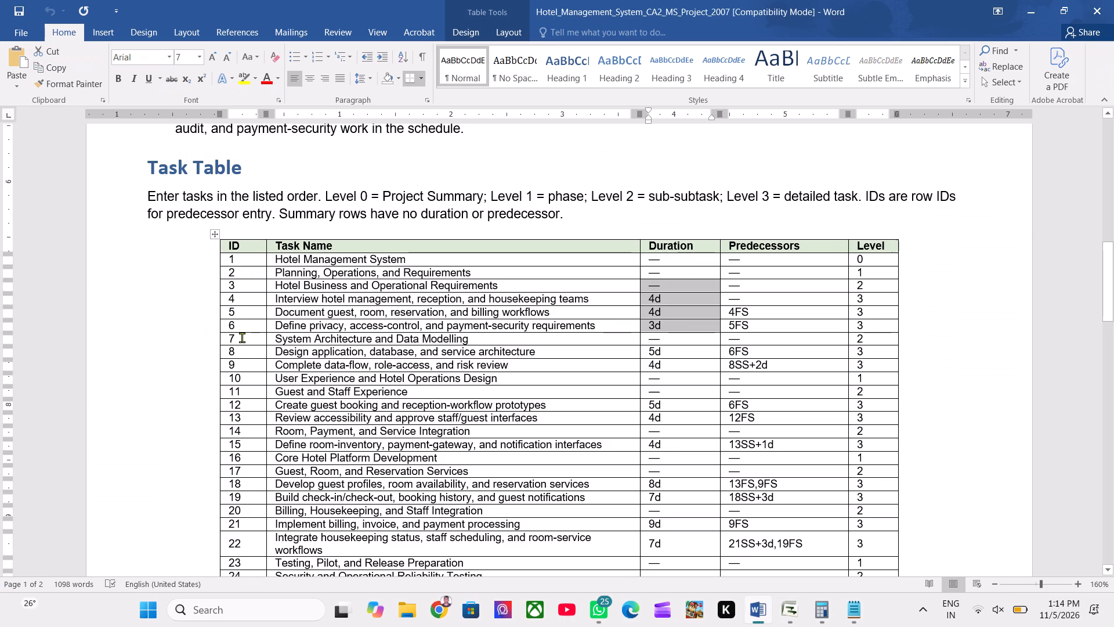
{"action": "scroll", "coordinate": [243, 338], "scroll_direction": "down", "scroll_amount": 2}
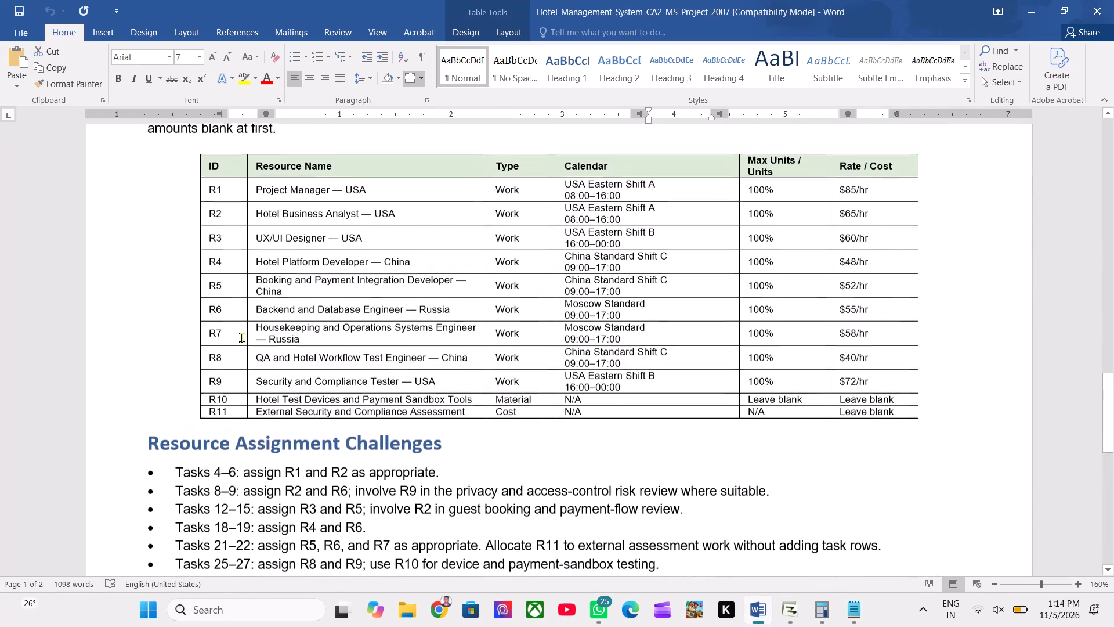
{"action": "left_click_drag", "start_coordinate": [253, 196], "coordinate": [476, 412]}
{"action": "key", "text": "ctrl+c"}
{"action": "key", "text": "ctrl+c"}
{"action": "key", "text": "ctrl+c"}
{"action": "key", "text": "ctrl+c"}
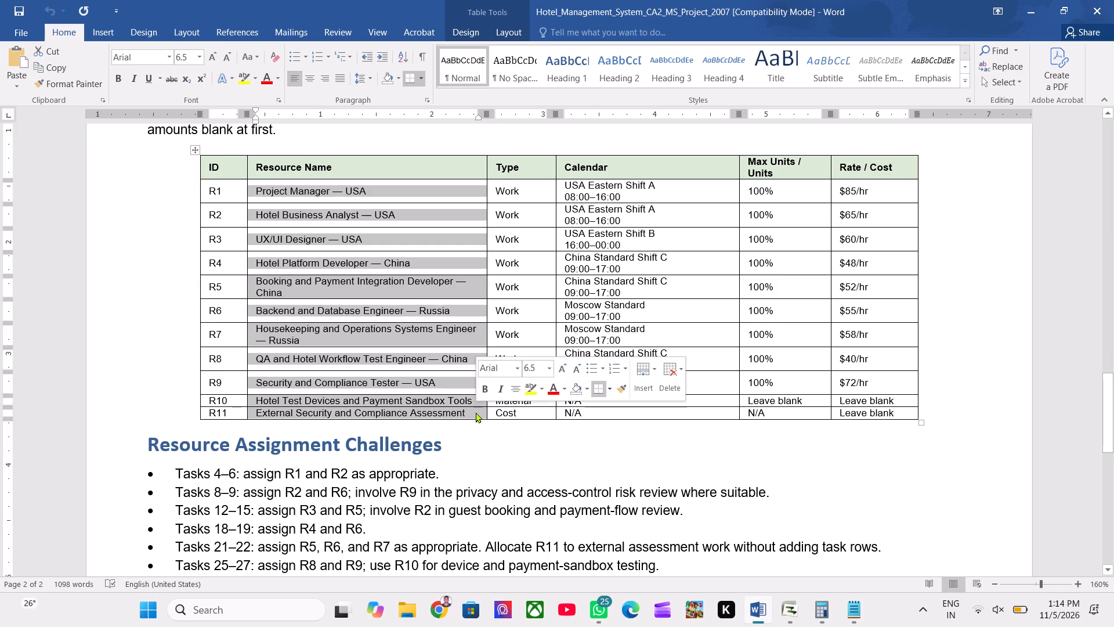
Switch back to Microsoft Project and display the Resource Sheet view.
{"action": "key", "text": "alt+Tab"}
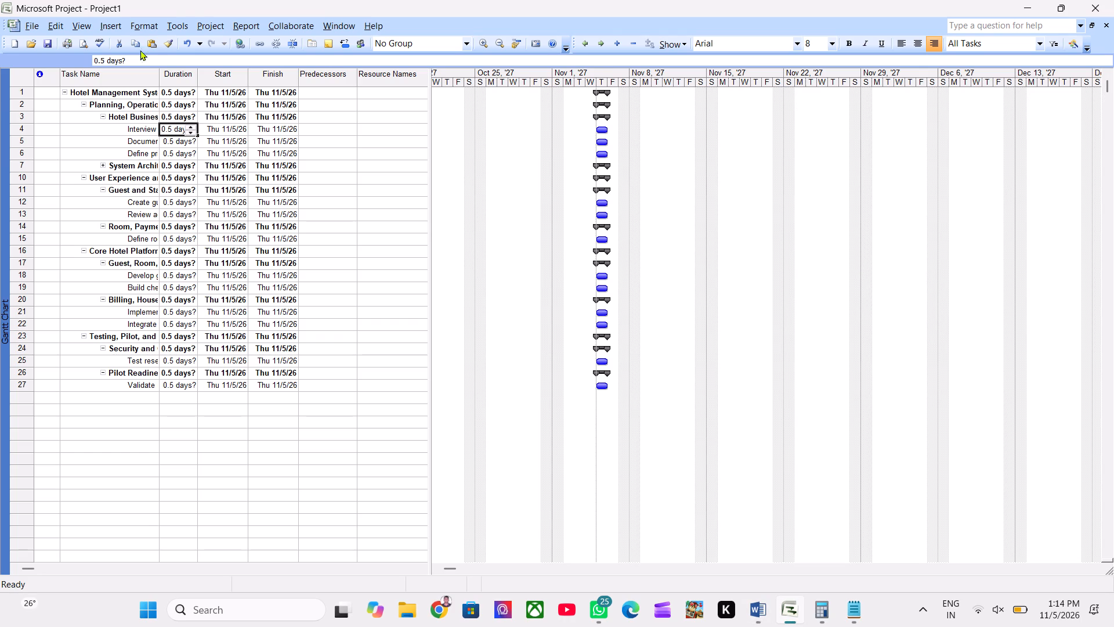
{"action": "left_click", "coordinate": [59, 28]}
{"action": "left_click", "coordinate": [142, 113]}
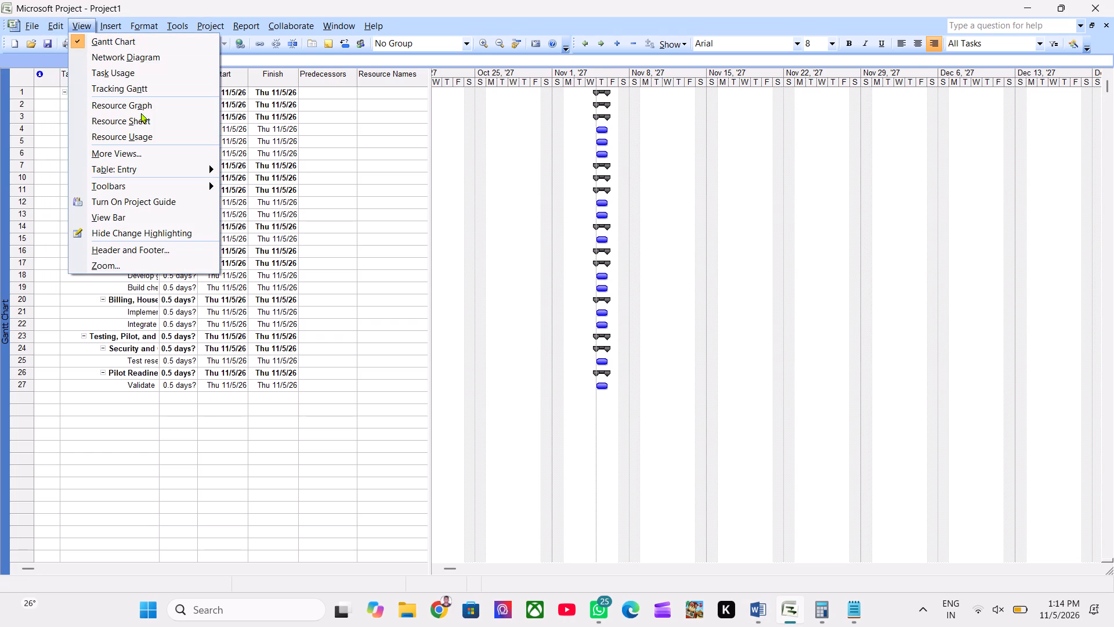
{"action": "left_click", "coordinate": [142, 114]}
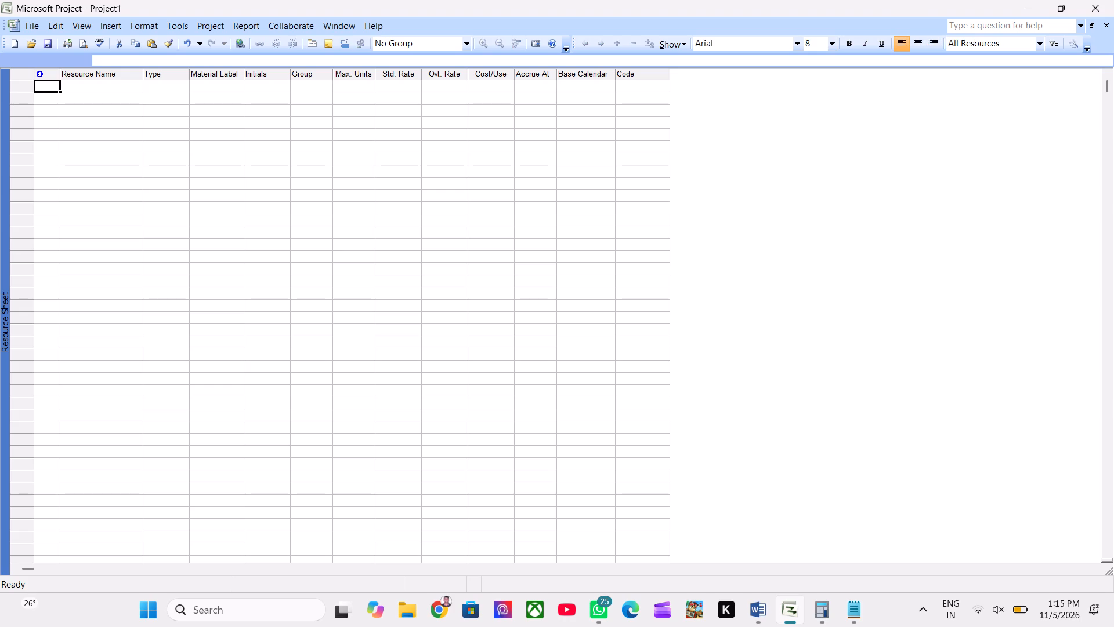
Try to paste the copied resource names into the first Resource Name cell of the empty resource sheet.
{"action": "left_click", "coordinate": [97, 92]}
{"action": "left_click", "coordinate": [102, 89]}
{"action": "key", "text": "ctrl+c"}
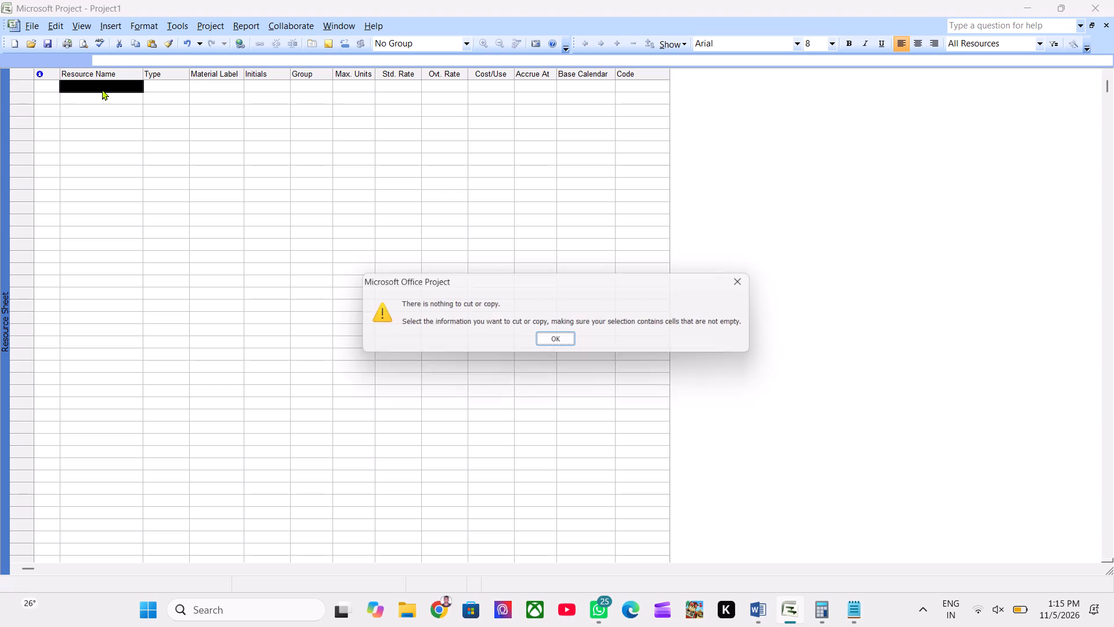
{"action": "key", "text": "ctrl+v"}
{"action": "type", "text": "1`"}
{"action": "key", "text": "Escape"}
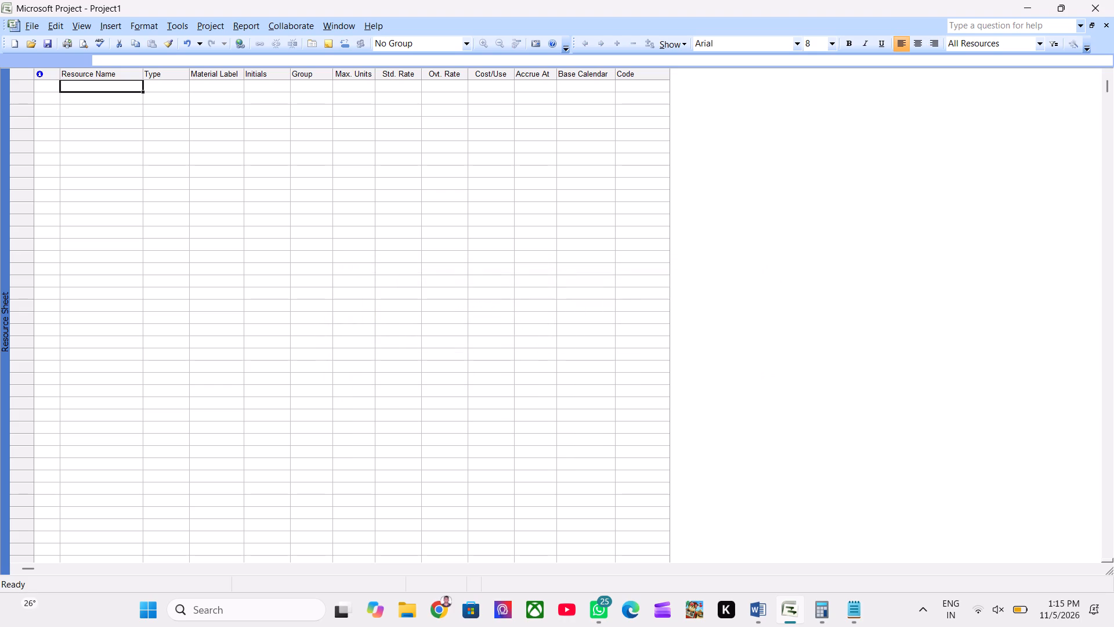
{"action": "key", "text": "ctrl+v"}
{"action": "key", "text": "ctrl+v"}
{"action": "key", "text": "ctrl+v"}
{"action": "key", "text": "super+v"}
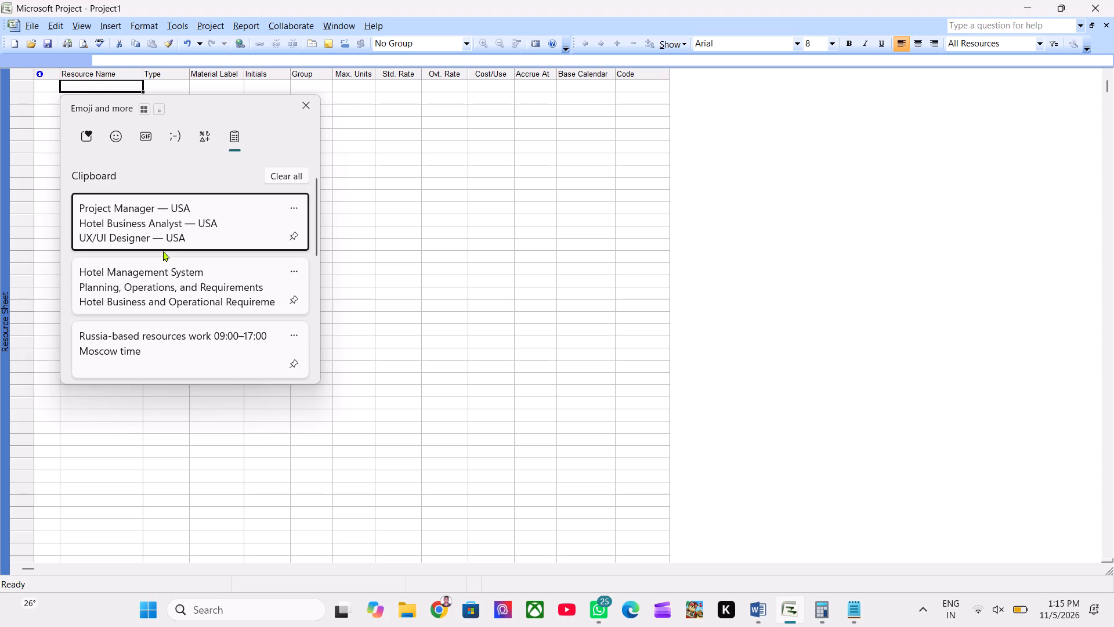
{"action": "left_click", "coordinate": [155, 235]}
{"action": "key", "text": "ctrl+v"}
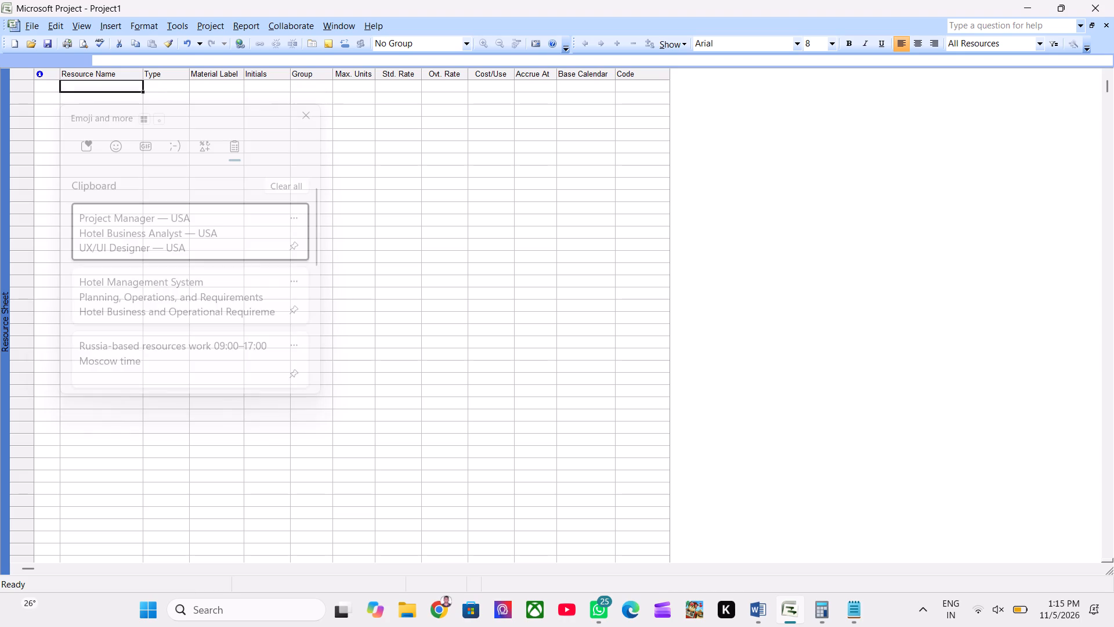
Copy the R1 to R11 resource names from the Word table again and paste them into the Resource Name column in Microsoft Project.
{"action": "key", "text": "alt+Tab"}
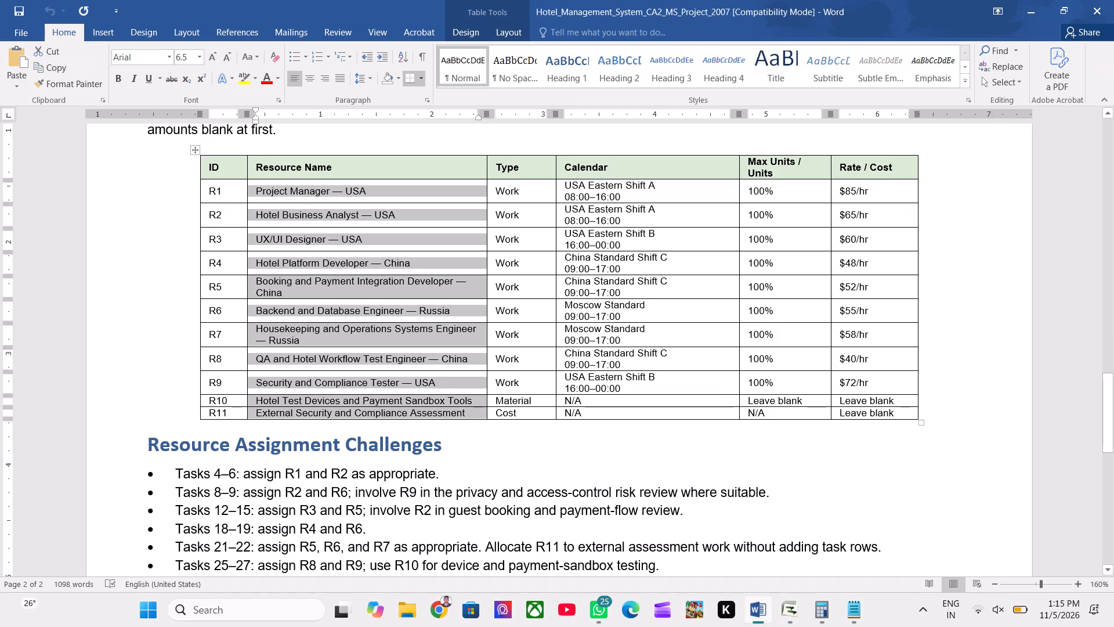
{"action": "left_click", "coordinate": [258, 193]}
{"action": "left_click_drag", "start_coordinate": [252, 192], "coordinate": [279, 215]}
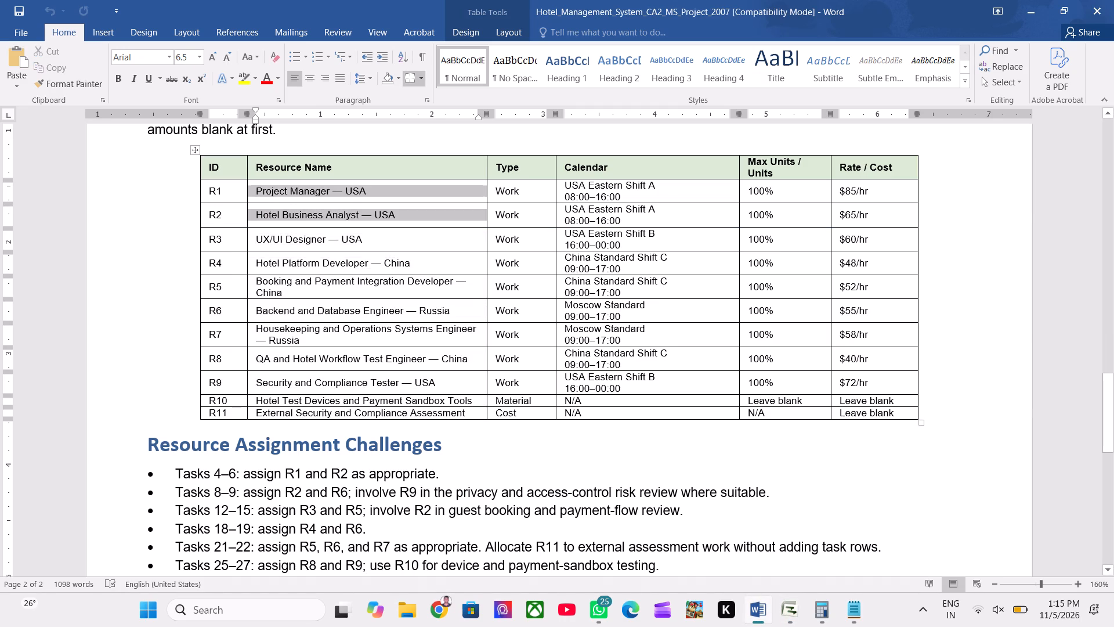
{"action": "left_click_drag", "start_coordinate": [279, 215], "coordinate": [472, 410]}
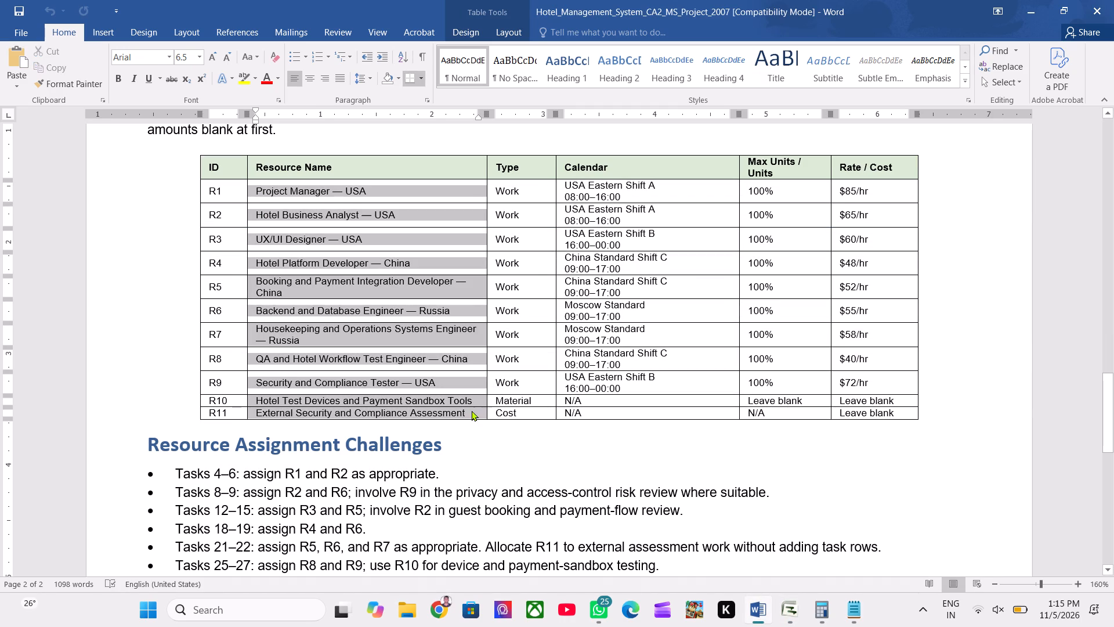
{"action": "left_click_drag", "start_coordinate": [472, 410], "coordinate": [472, 409]}
{"action": "key", "text": "ctrl+c"}
{"action": "key", "text": "ctrl+c"}
{"action": "key", "text": "ctrl+c"}
{"action": "key", "text": "ctrl+c"}
{"action": "key", "text": "alt+Tab"}
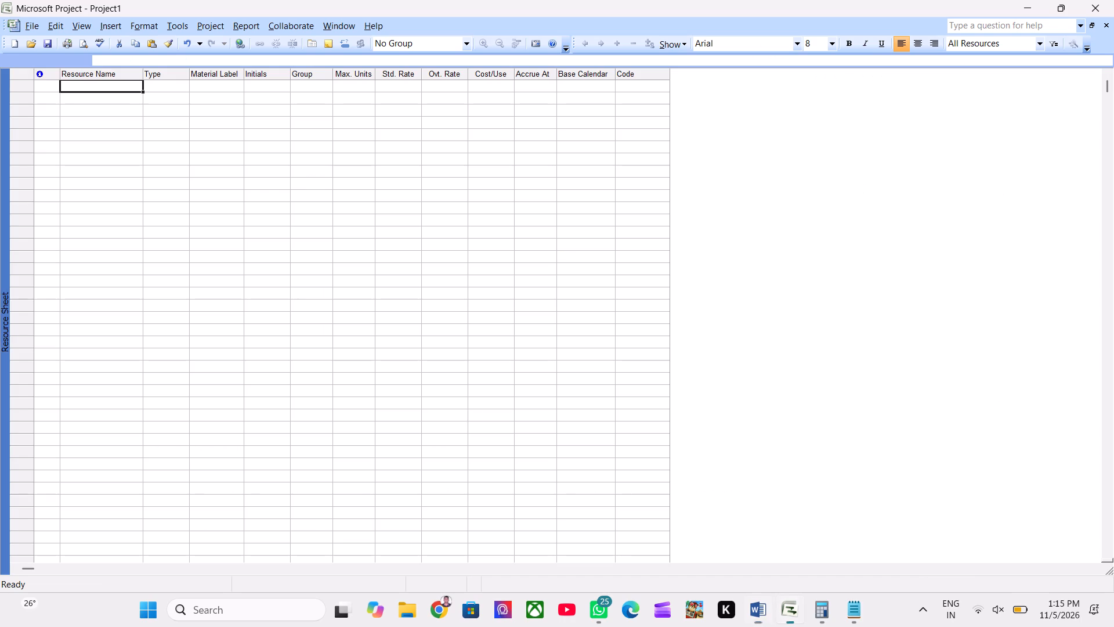
{"action": "key", "text": "ctrl+v"}
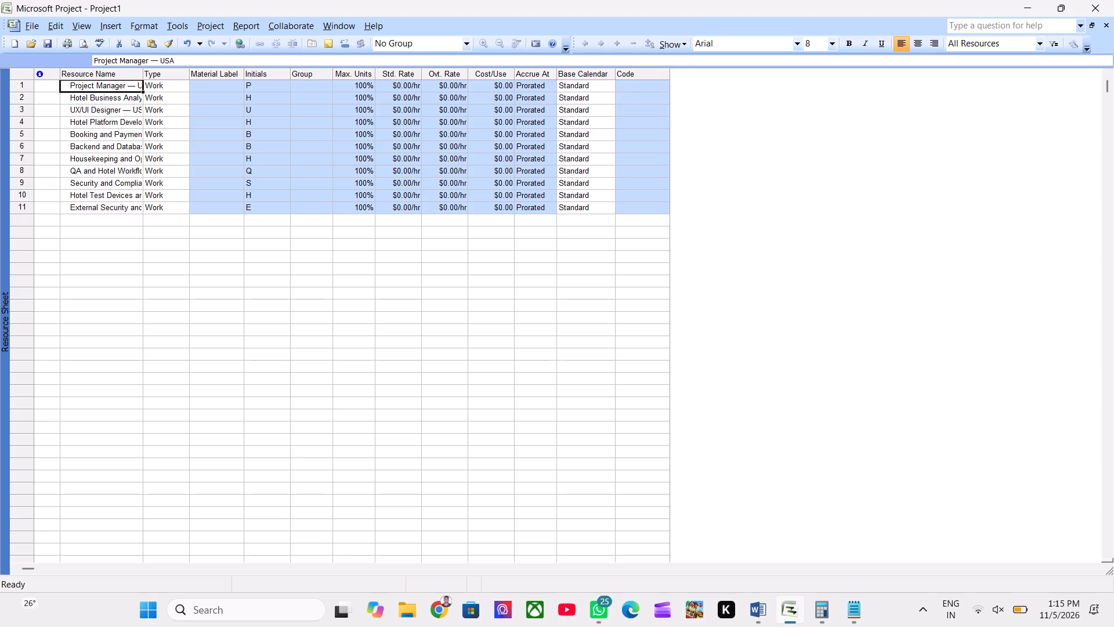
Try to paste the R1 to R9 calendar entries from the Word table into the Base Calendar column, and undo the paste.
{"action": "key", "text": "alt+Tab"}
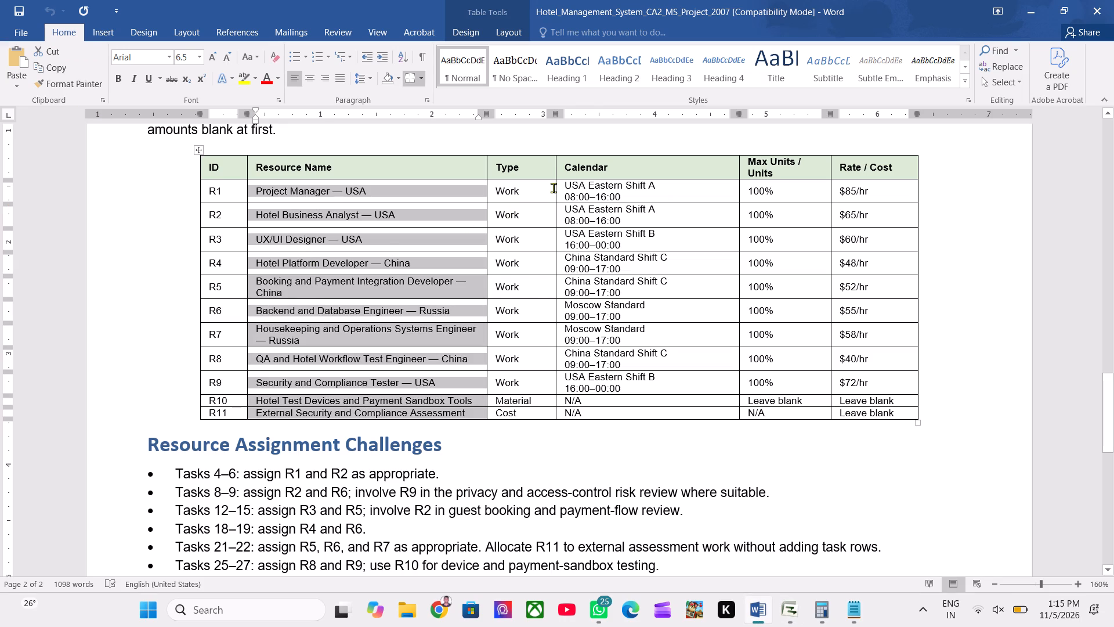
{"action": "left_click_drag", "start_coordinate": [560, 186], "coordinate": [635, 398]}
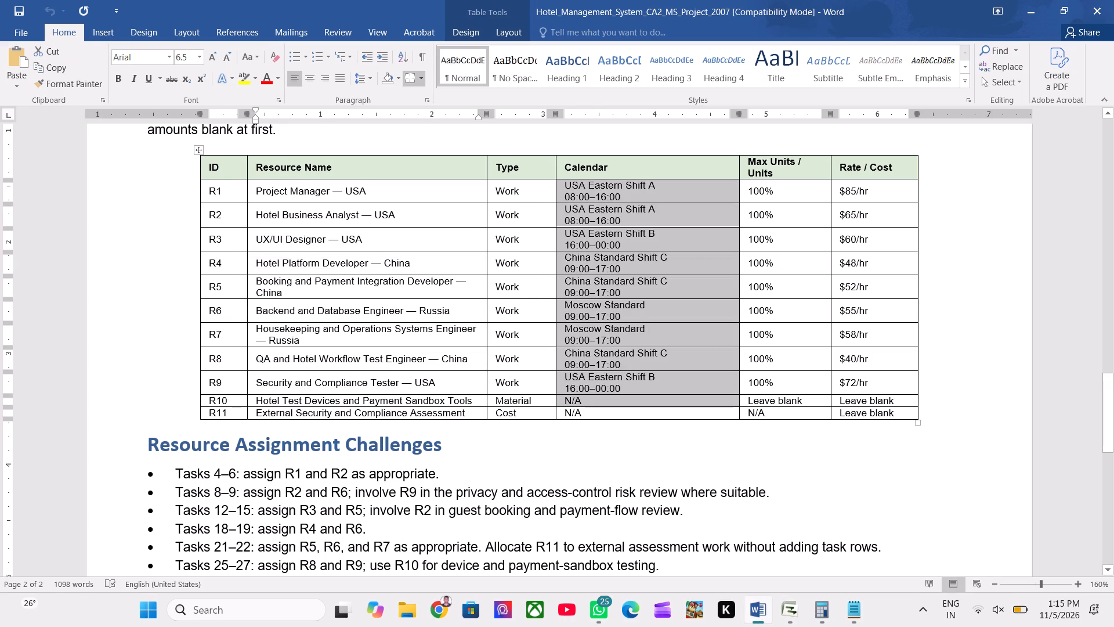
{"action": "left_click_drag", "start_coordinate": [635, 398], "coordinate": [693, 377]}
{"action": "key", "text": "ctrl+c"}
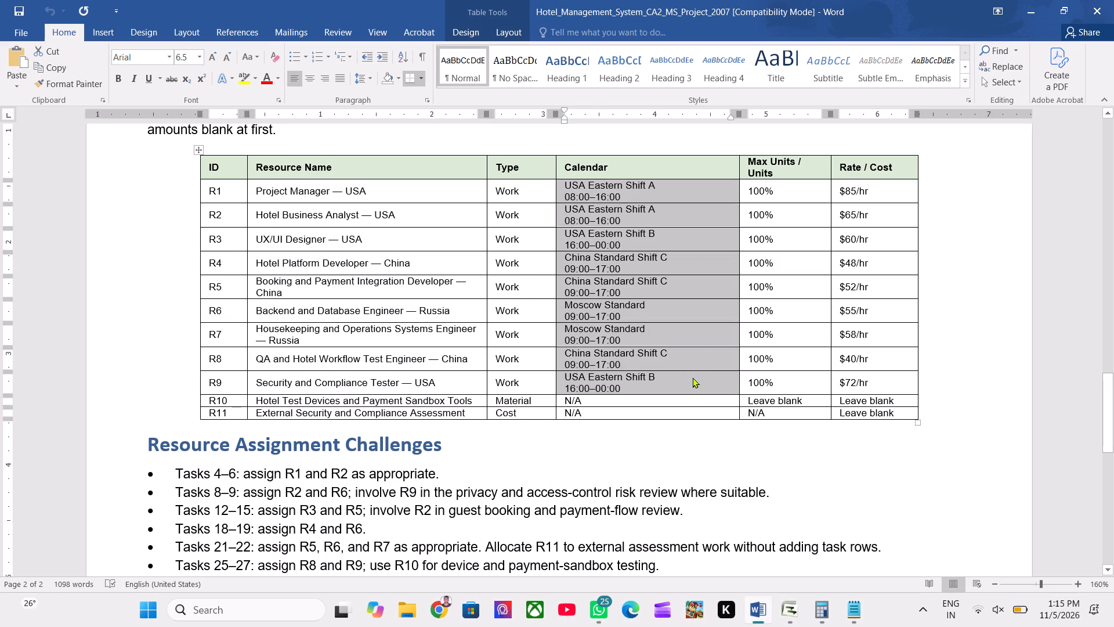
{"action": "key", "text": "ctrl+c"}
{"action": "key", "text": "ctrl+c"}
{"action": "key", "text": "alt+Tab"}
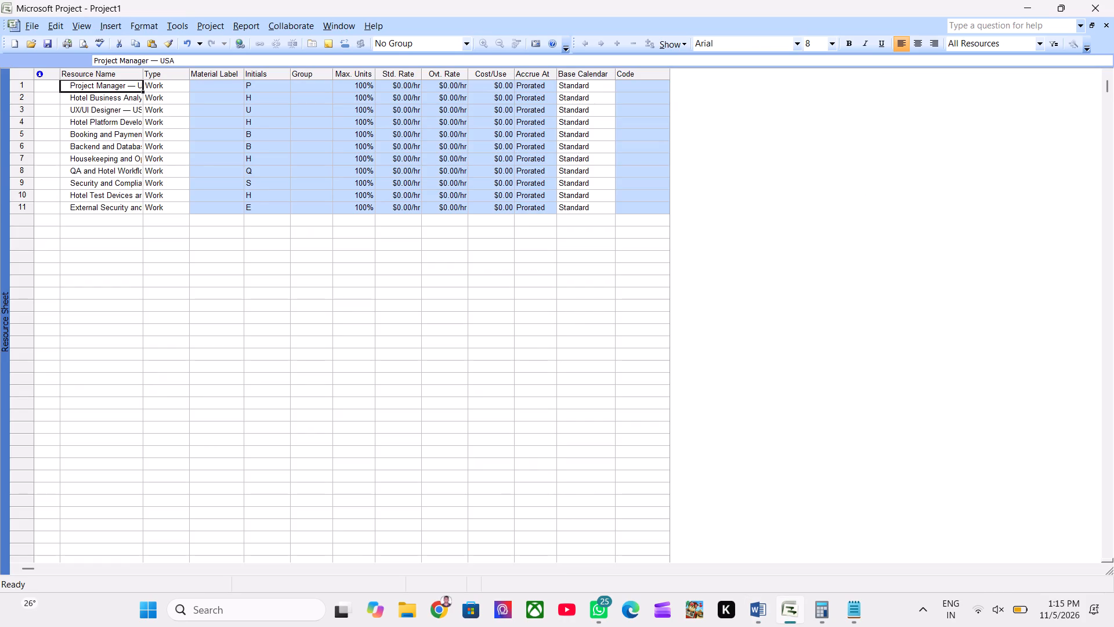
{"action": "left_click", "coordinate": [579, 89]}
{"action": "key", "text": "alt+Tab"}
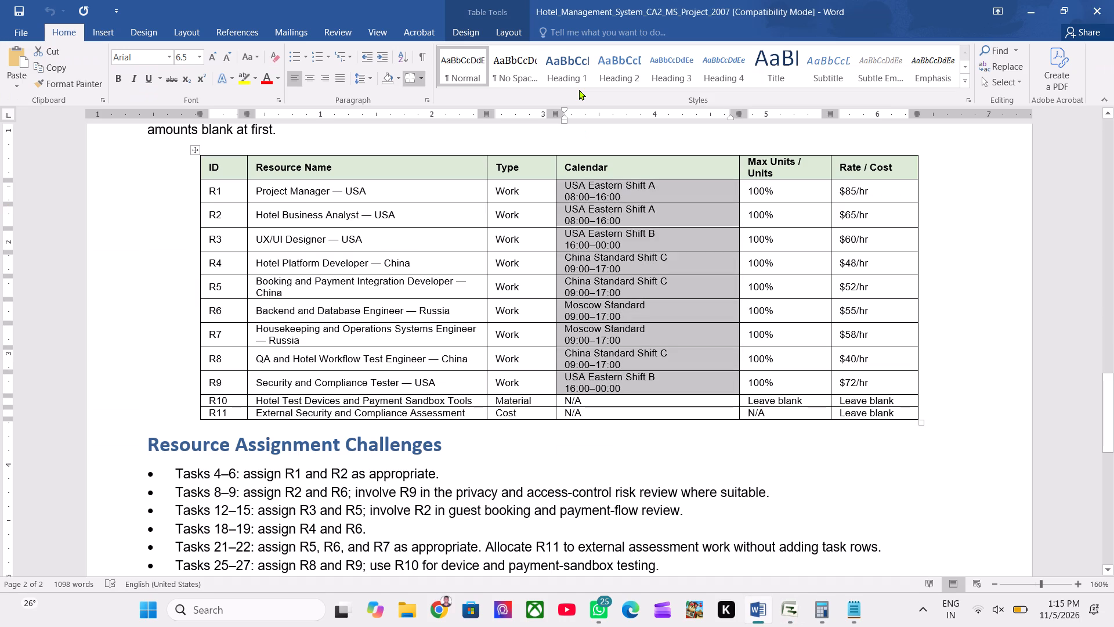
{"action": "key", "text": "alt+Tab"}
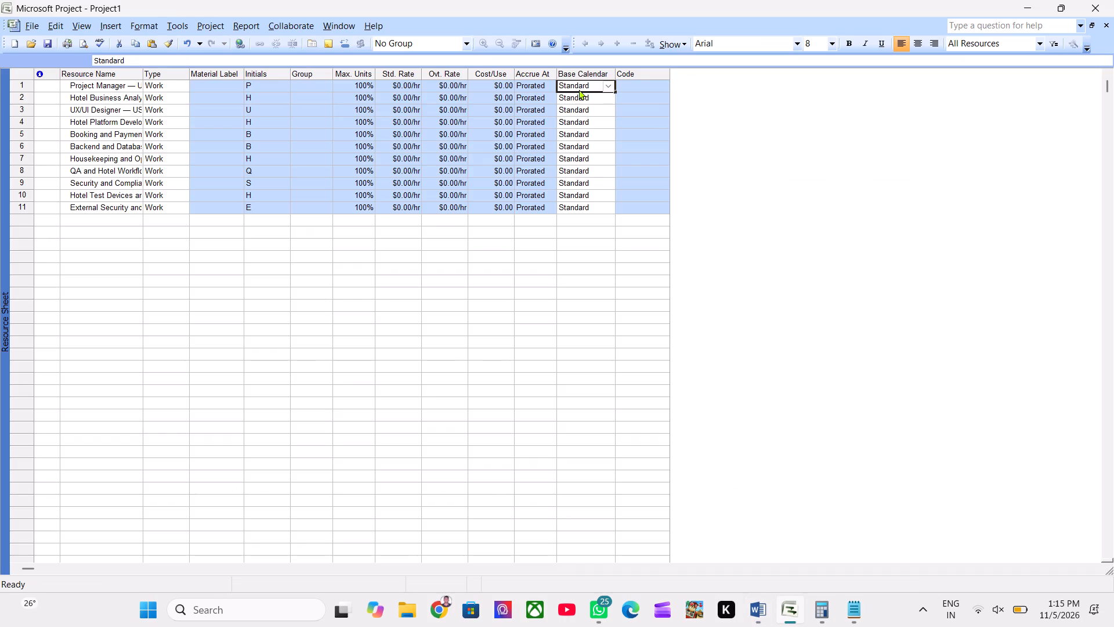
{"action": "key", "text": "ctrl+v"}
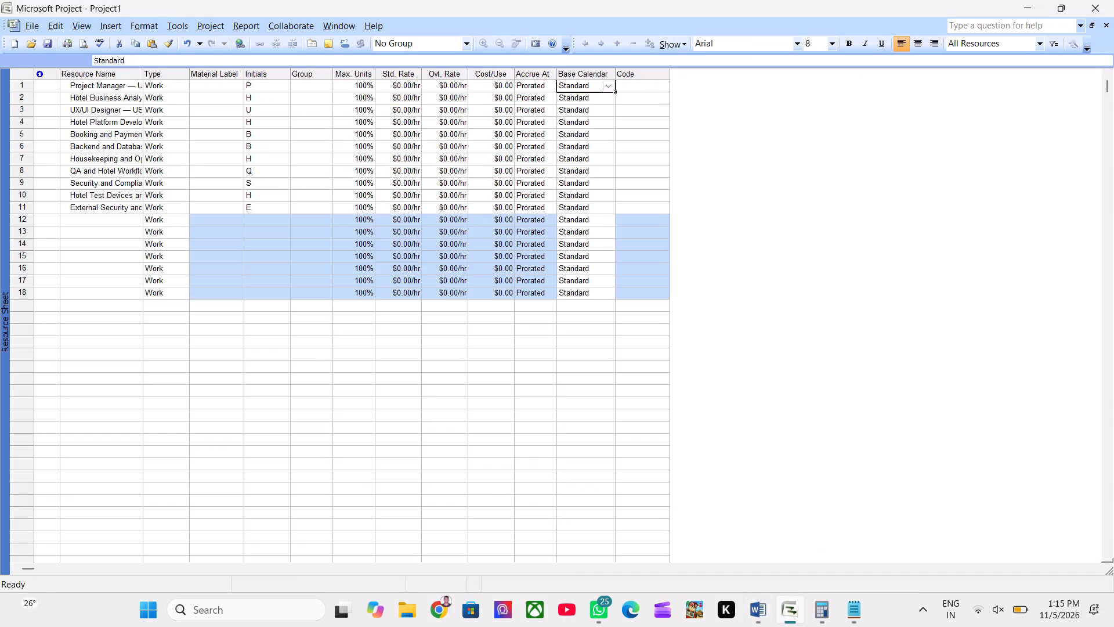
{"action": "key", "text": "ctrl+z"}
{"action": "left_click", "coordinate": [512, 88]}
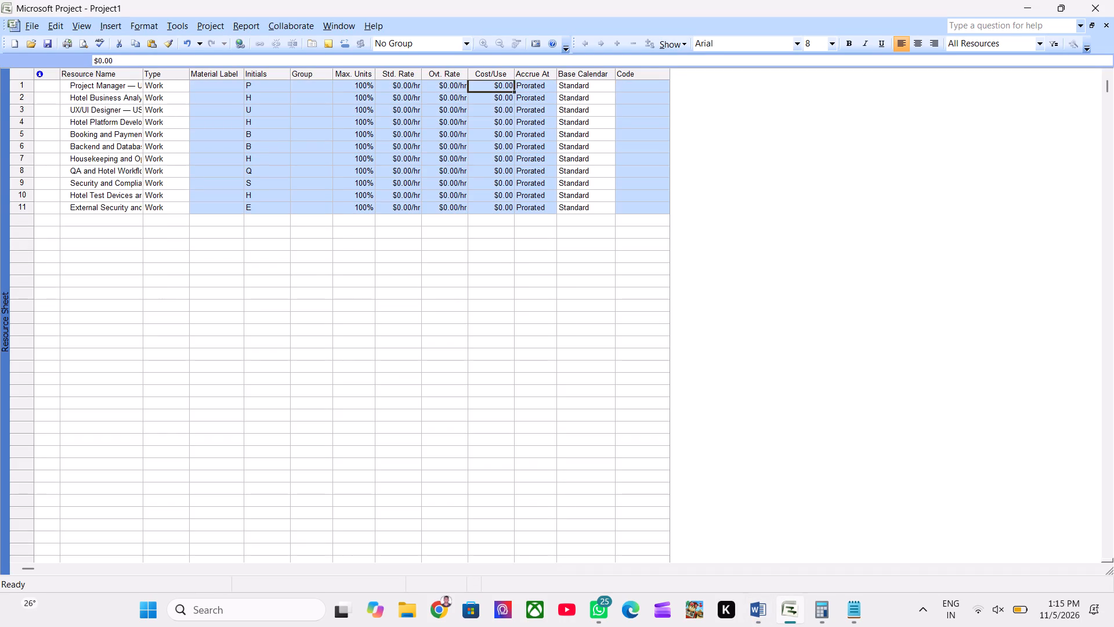
Open the base calendar choices for the Project Manager resource, consulting the calendars in the Word resource table.
{"action": "key", "text": "alt+Tab"}
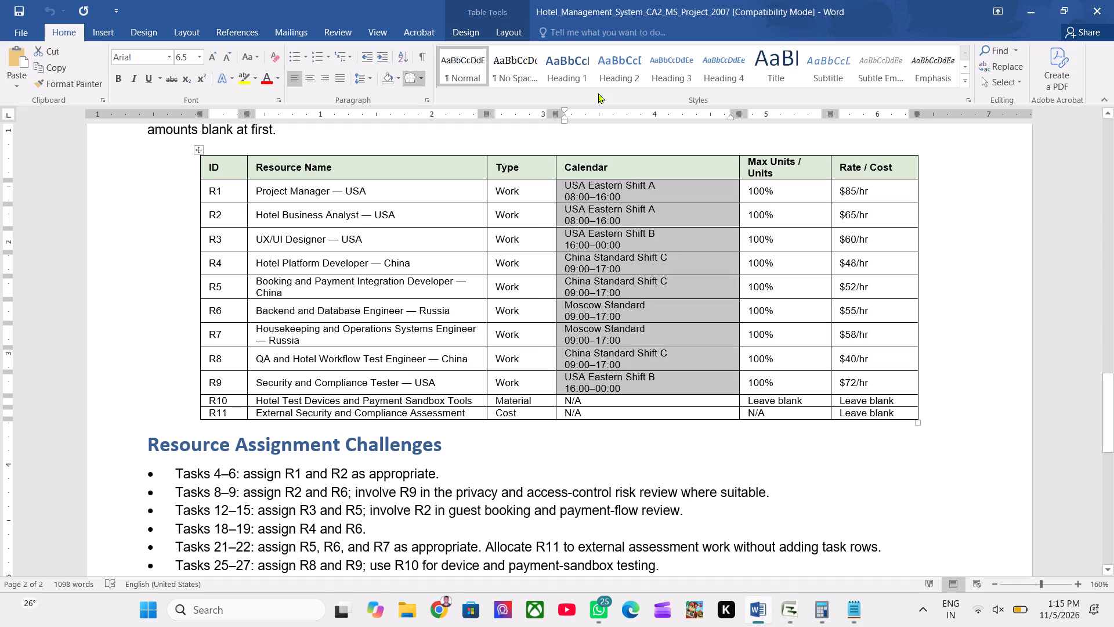
{"action": "key", "text": "alt+Tab"}
{"action": "left_click_drag", "start_coordinate": [587, 93], "coordinate": [598, 85]}
{"action": "left_click", "coordinate": [598, 85]}
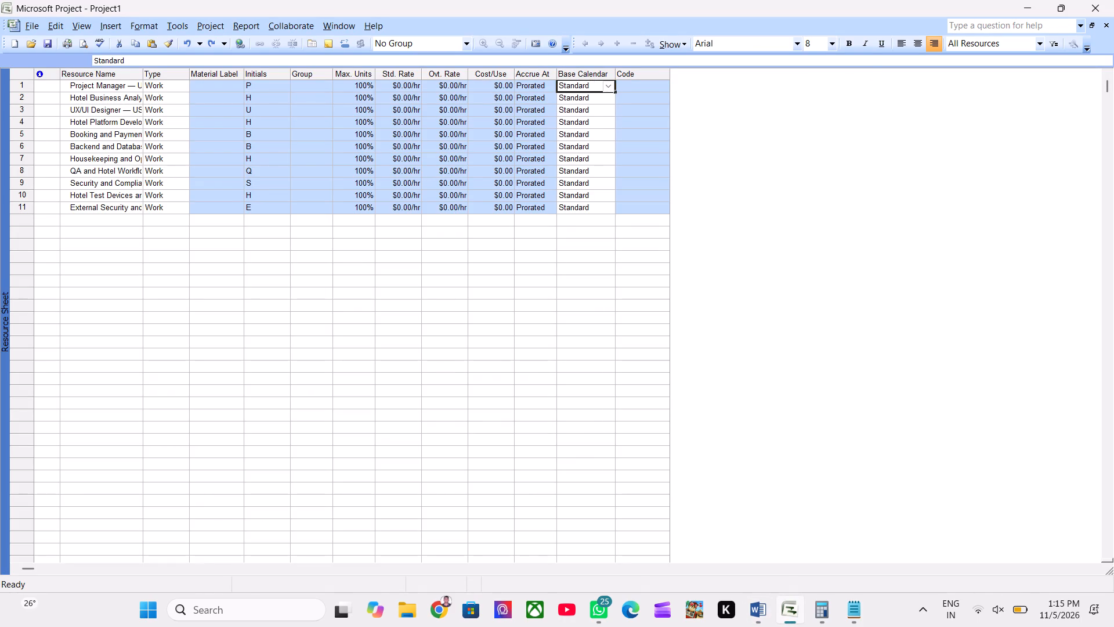
{"action": "left_click", "coordinate": [610, 85]}
{"action": "key", "text": "alt+Tab"}
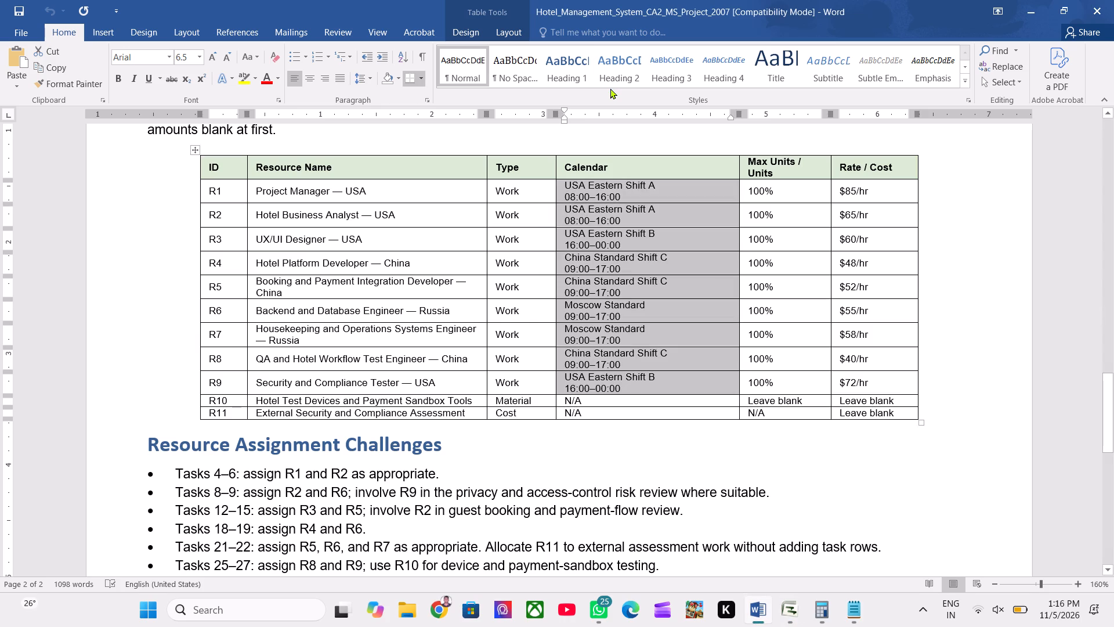
{"action": "key", "text": "alt+Tab"}
{"action": "key", "text": "alt+Tab"}
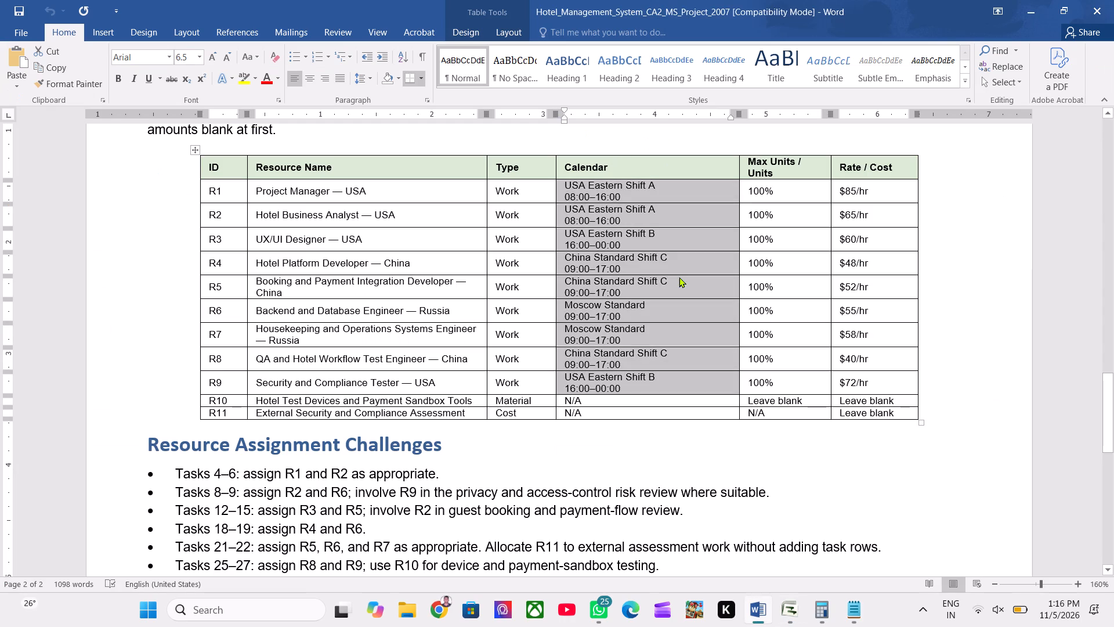
{"action": "left_click", "coordinate": [679, 277]}
{"action": "key", "text": "alt+Tab"}
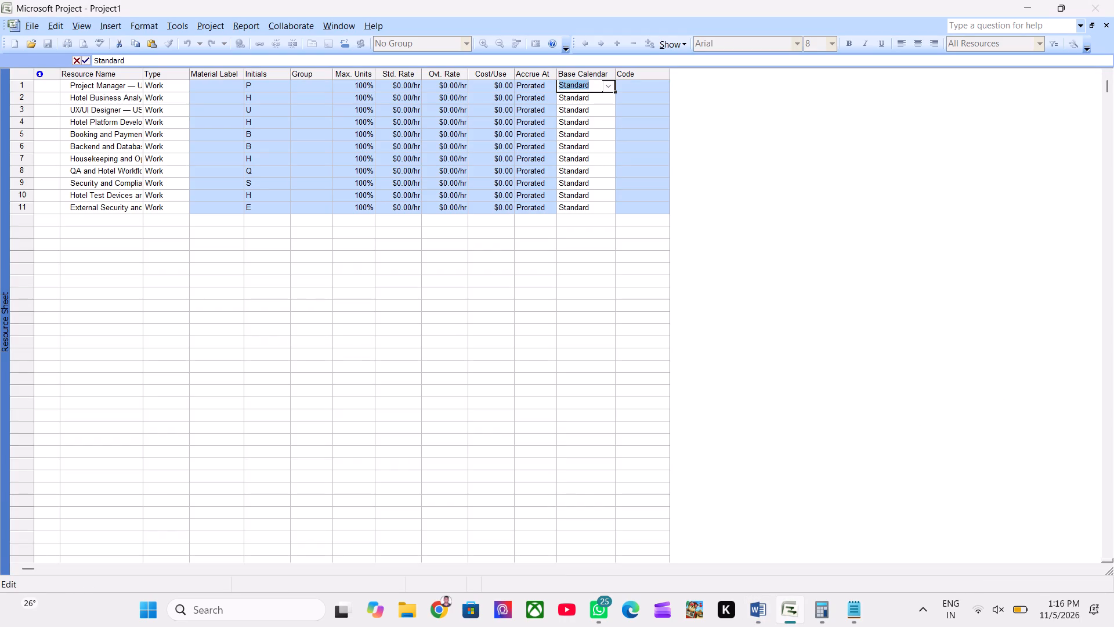
{"action": "left_click", "coordinate": [605, 96]}
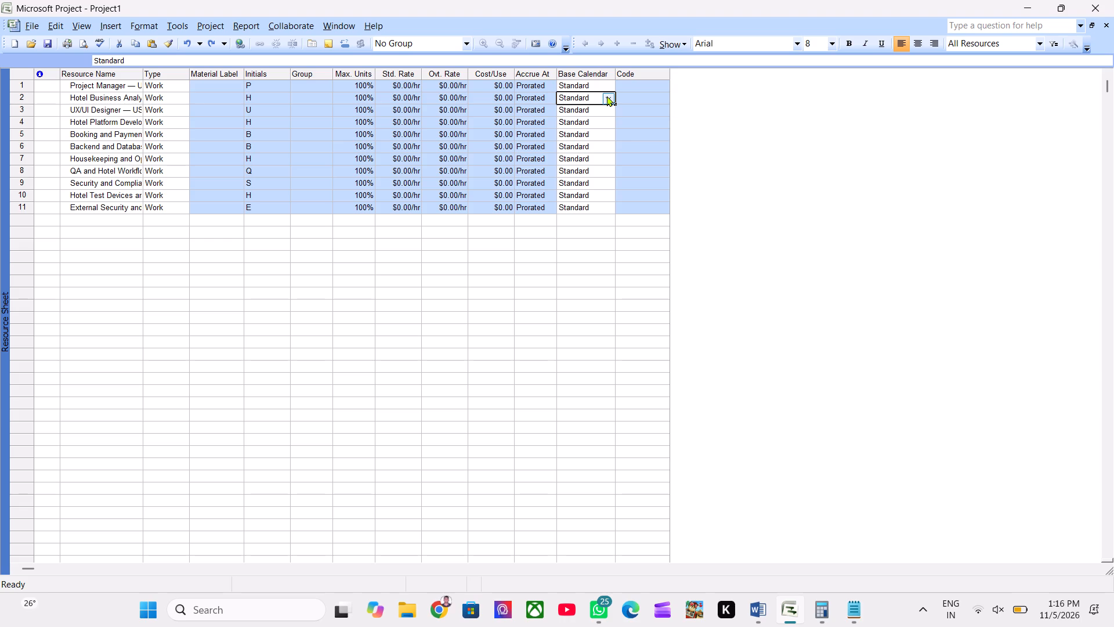
{"action": "left_click", "coordinate": [606, 91]}
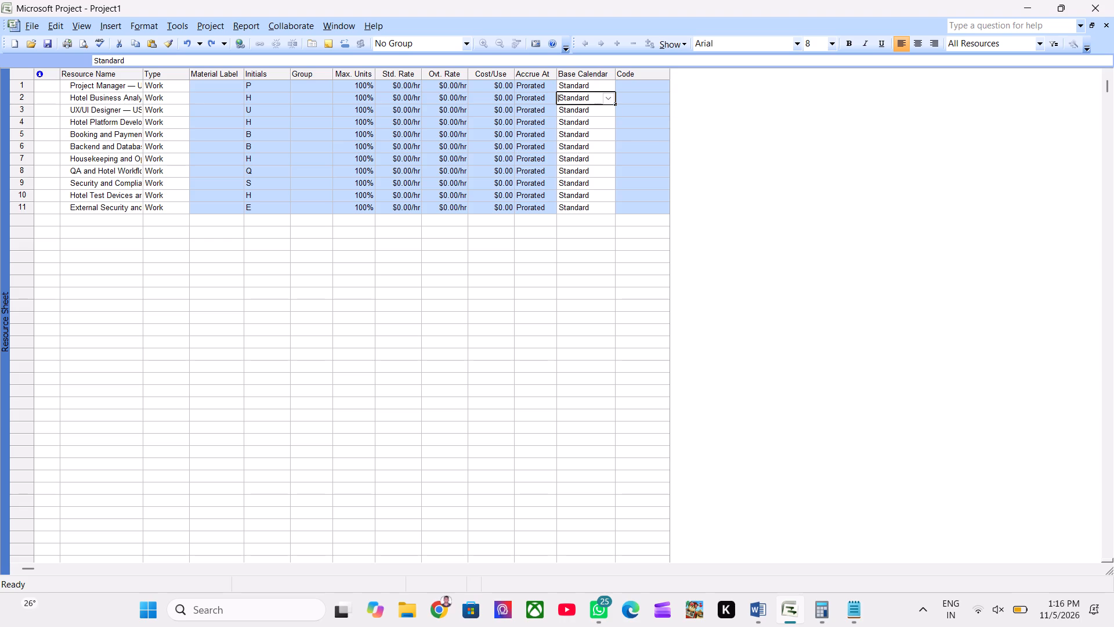
{"action": "left_click", "coordinate": [605, 87]}
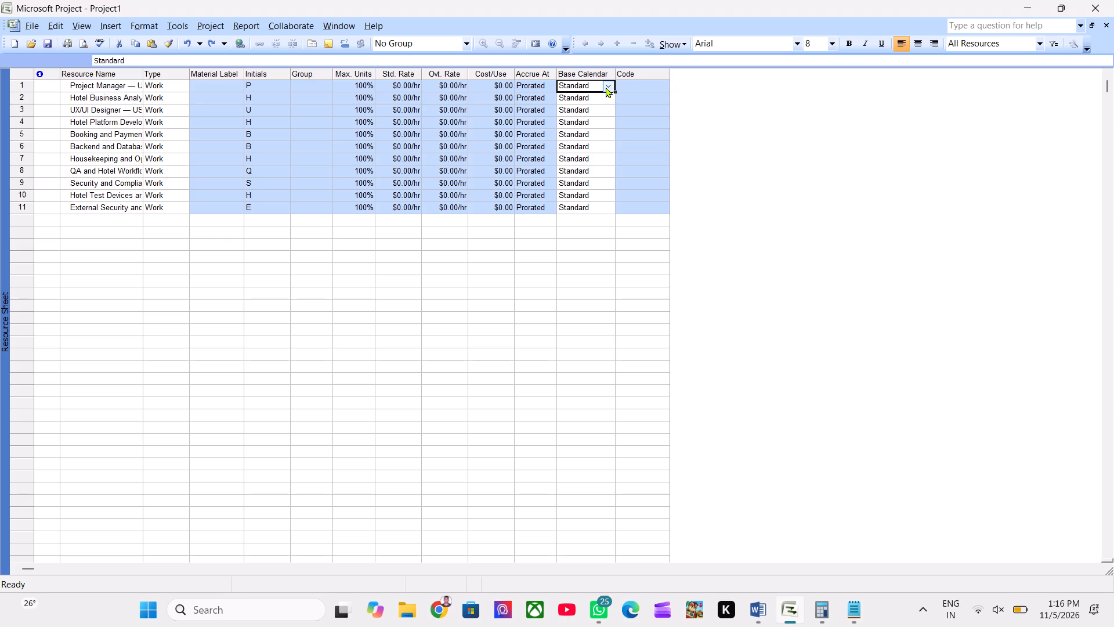
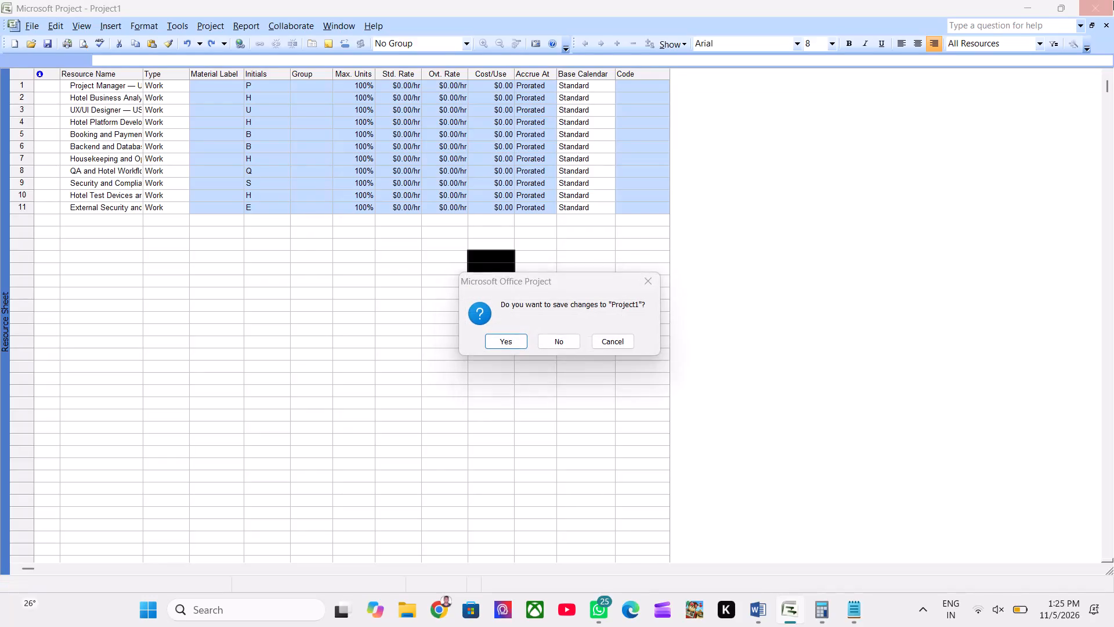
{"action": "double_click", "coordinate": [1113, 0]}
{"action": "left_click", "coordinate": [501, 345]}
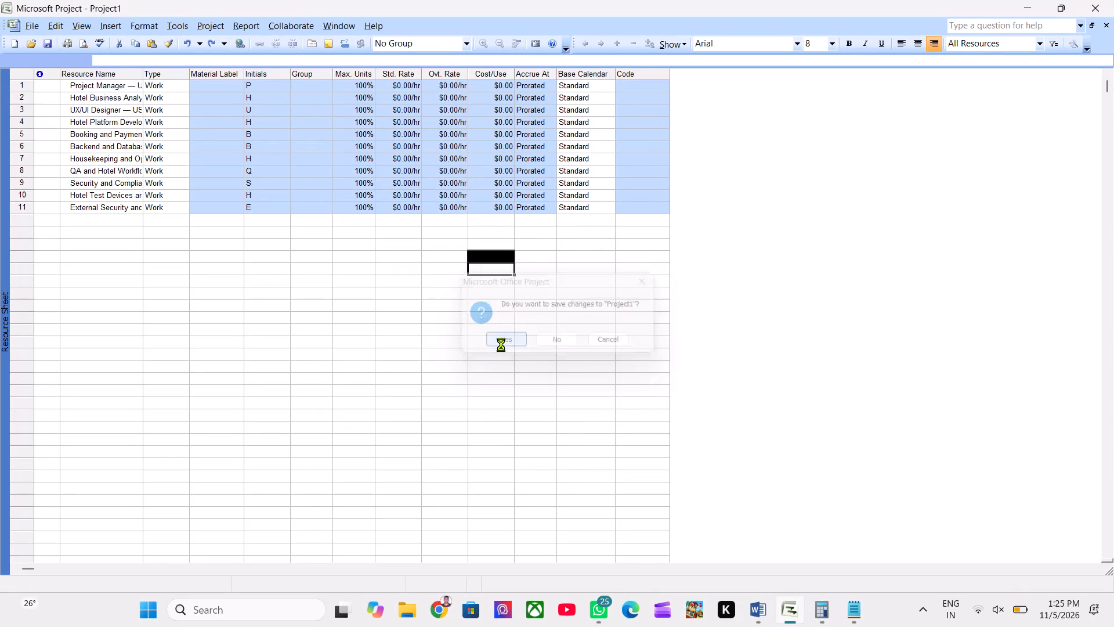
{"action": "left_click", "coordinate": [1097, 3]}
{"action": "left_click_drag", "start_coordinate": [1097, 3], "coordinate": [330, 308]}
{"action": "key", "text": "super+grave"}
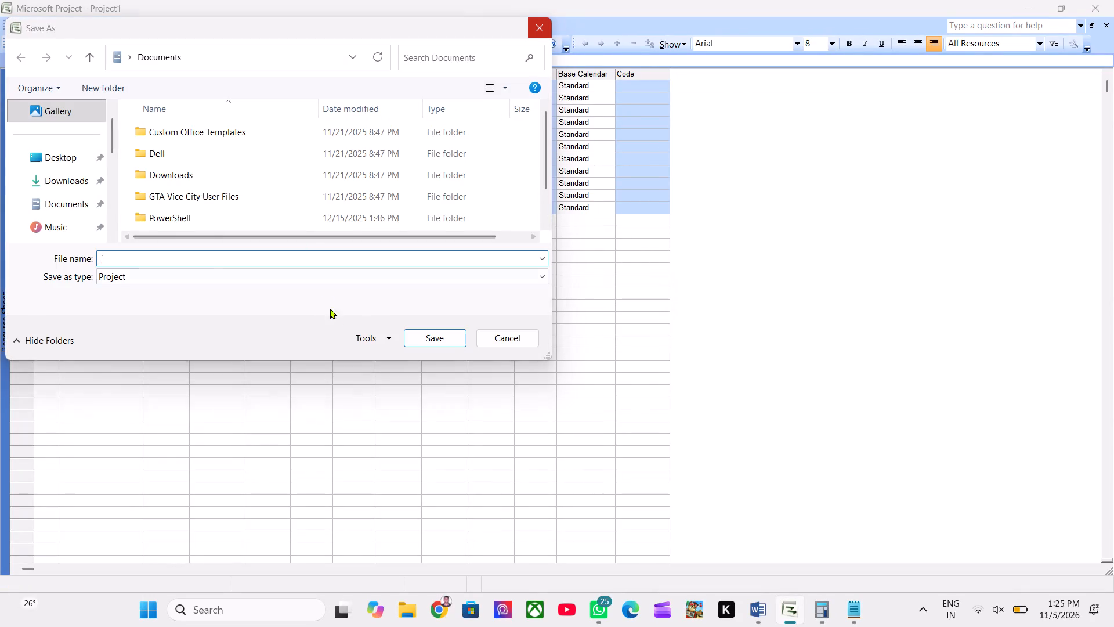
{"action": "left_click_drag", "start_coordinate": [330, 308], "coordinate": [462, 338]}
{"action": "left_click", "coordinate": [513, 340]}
Close Project1 without saving its changes and exit Microsoft Project, returning to the Word requirements document.
{"action": "key", "text": "ctrl+w"}
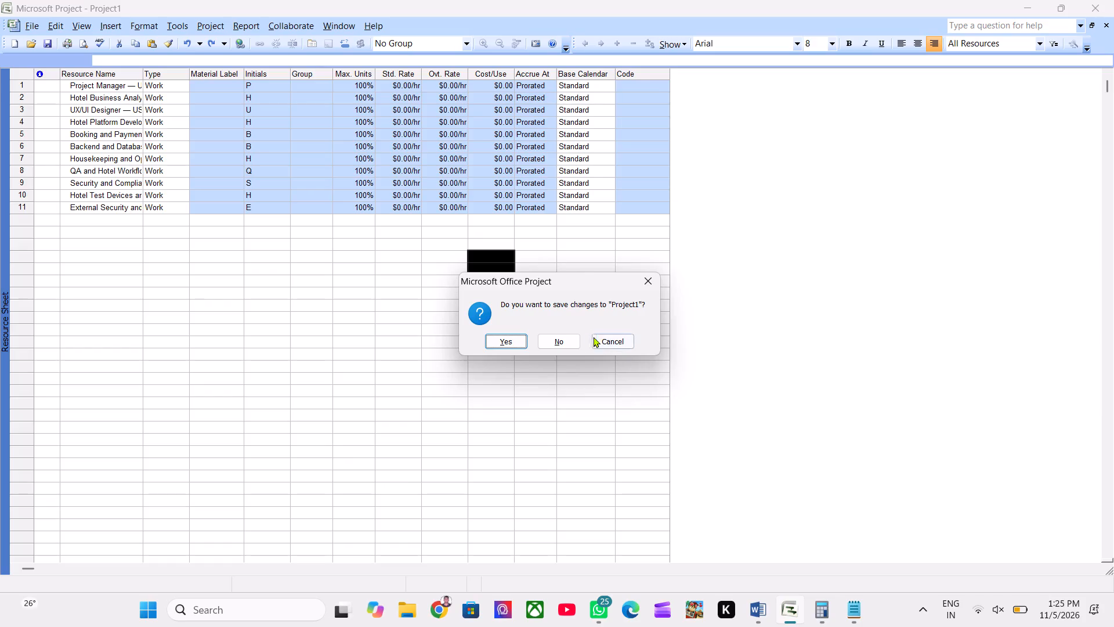
{"action": "left_click", "coordinate": [578, 341]}
{"action": "left_click", "coordinate": [1113, 0]}
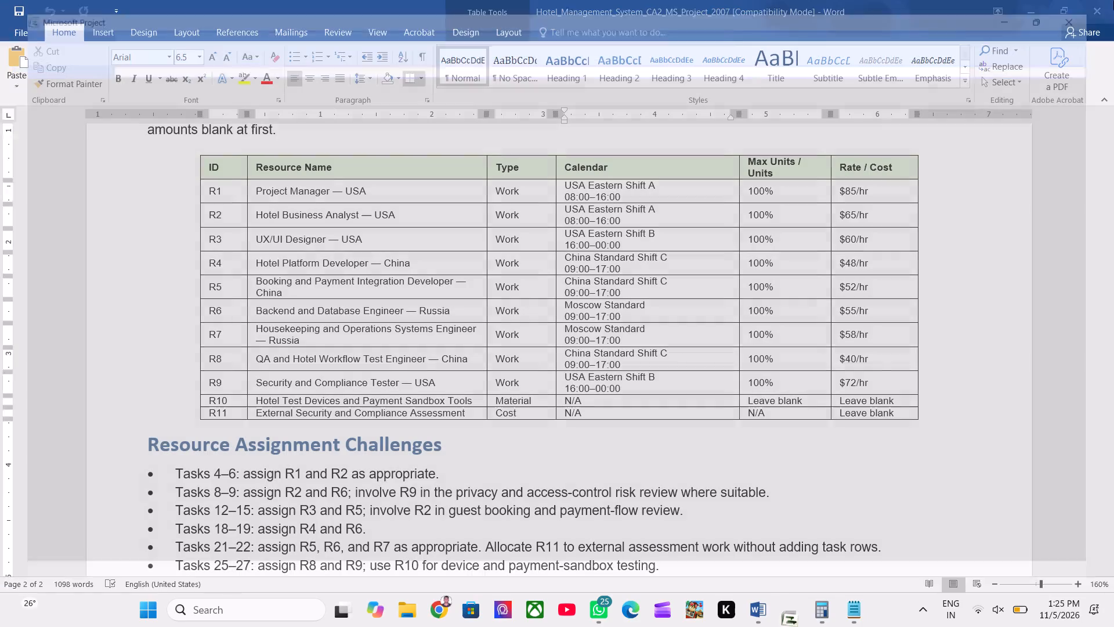
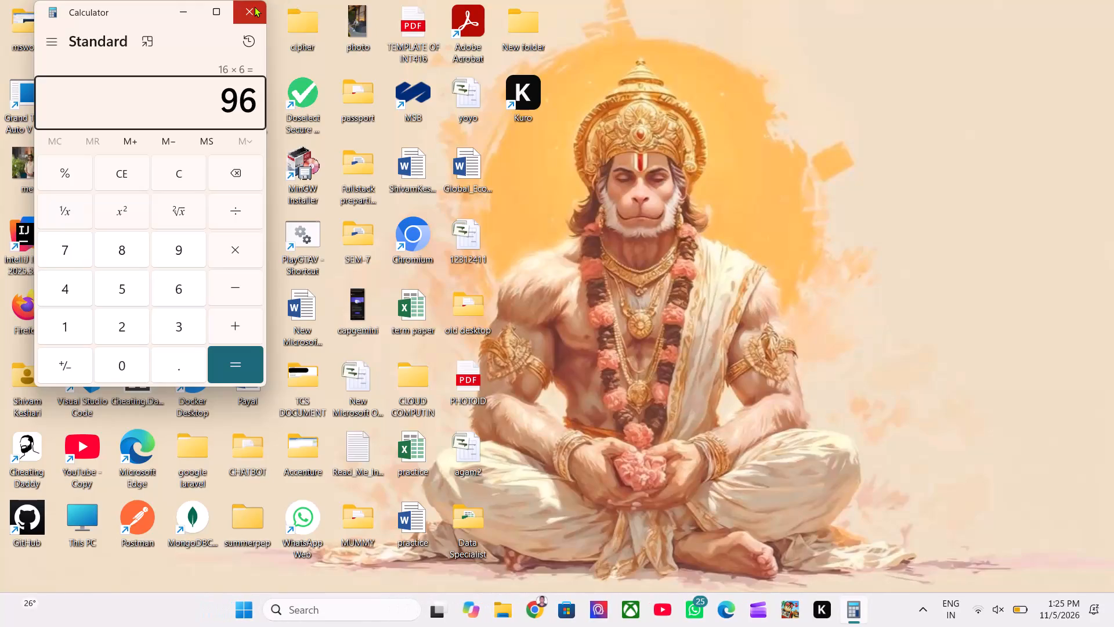
Close the Calculator.
{"action": "left_click", "coordinate": [255, 6]}
Shut down the computer.
{"action": "left_click", "coordinate": [738, 564]}
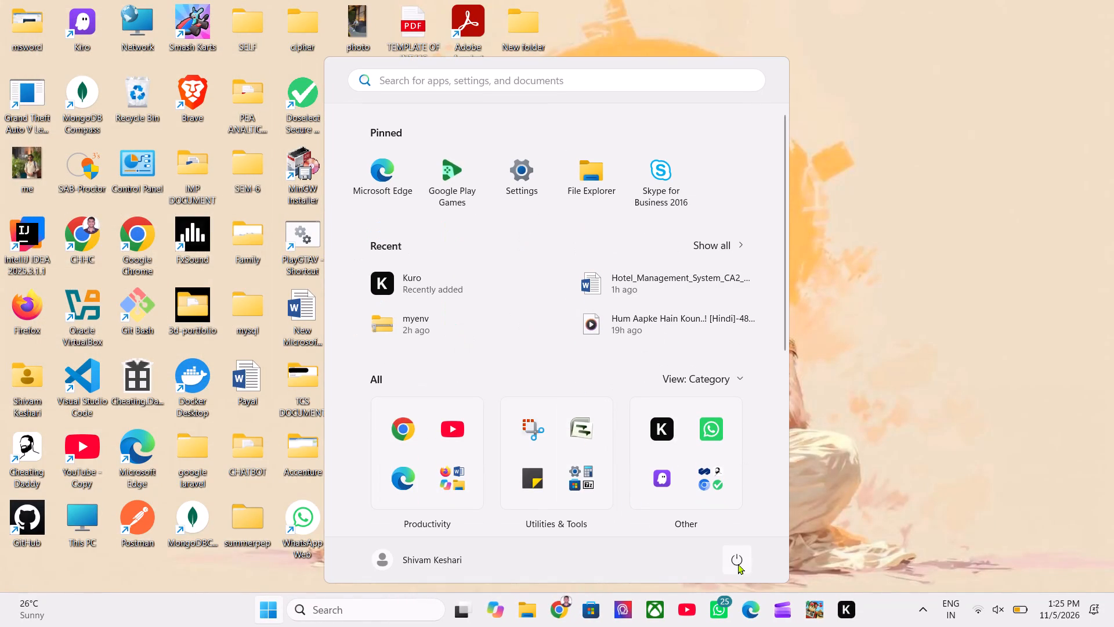
{"action": "left_click_drag", "start_coordinate": [754, 517], "coordinate": [768, 494]}
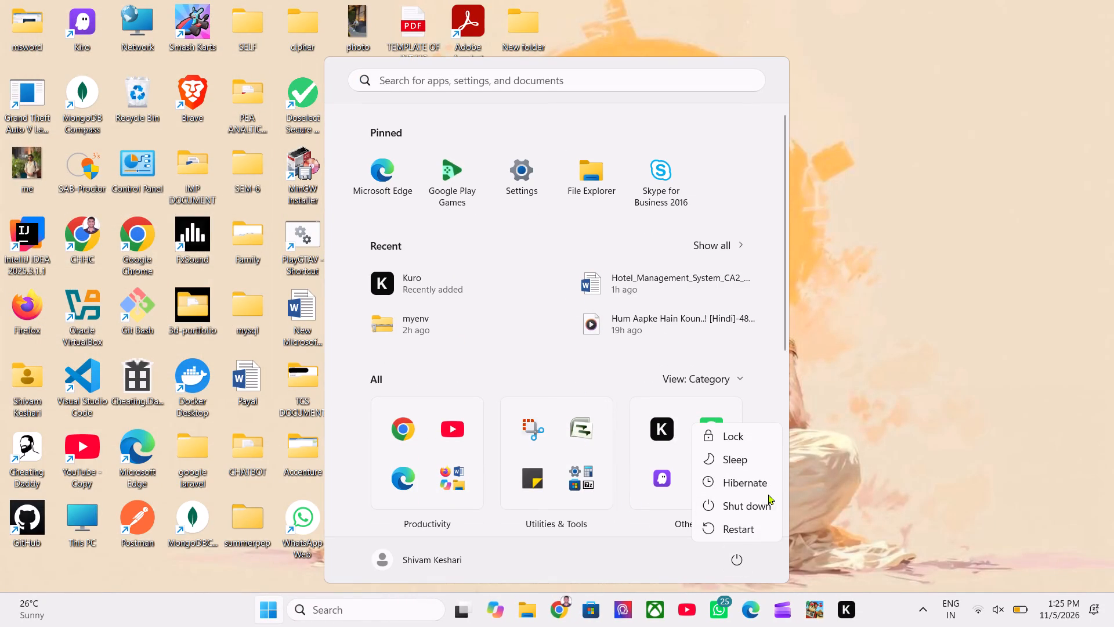